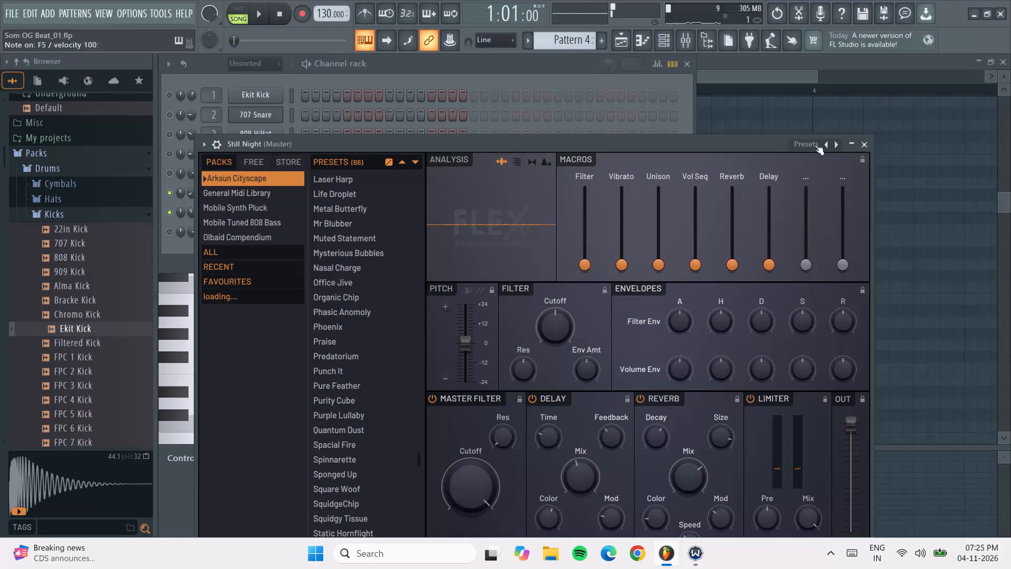
Close the Still Night synth window and solo the FL Keys channel, auditioning test notes C5 and F5.
left_click(867, 151)
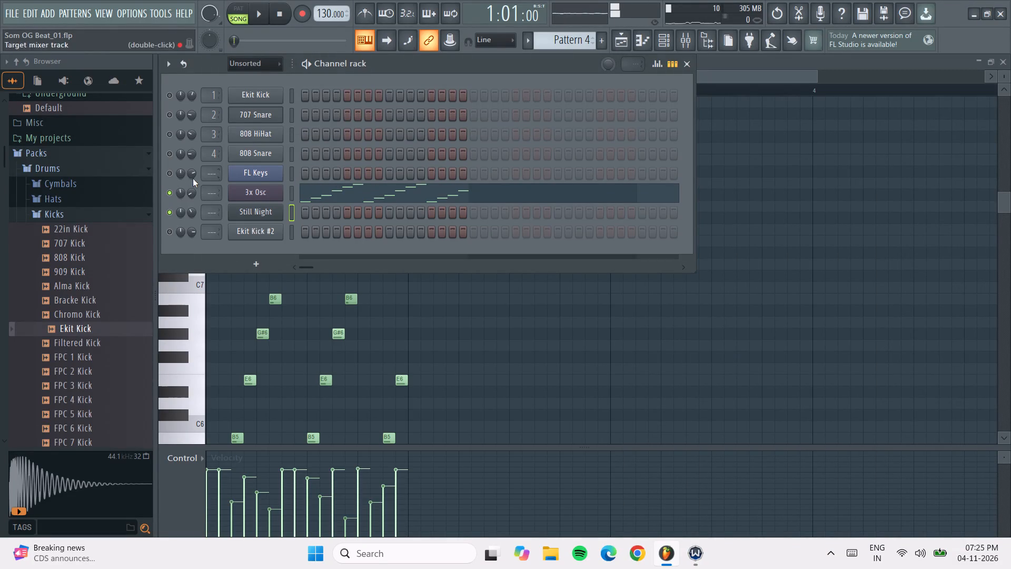
double_click(171, 237)
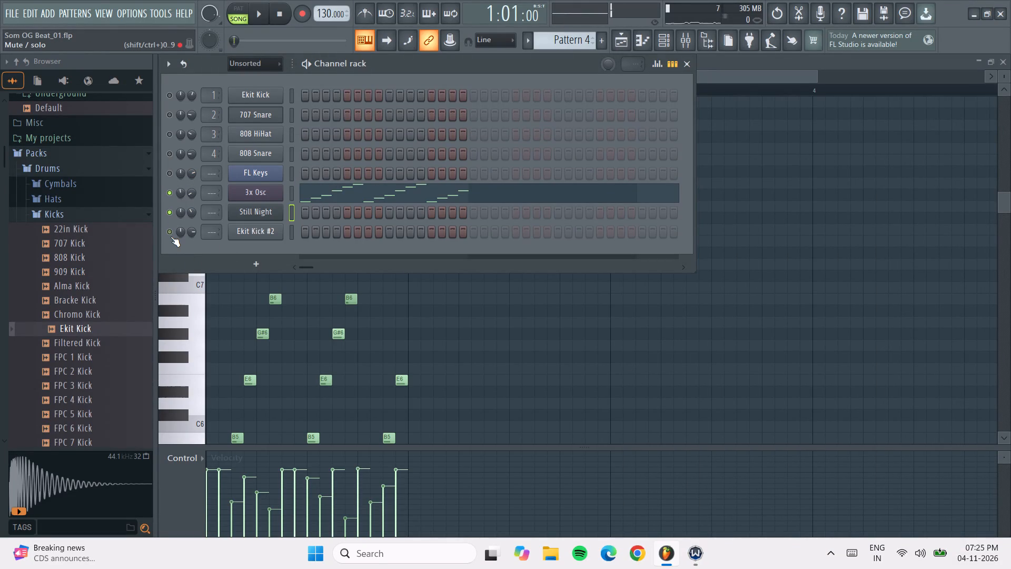
left_click(165, 172)
right_click(165, 172)
left_click(175, 174)
key("q")
key("r")
key("r")
key("r")
key("r")
key("r")
key("r")
key("r")
key("r")
key("r")
key("r")
key("r")
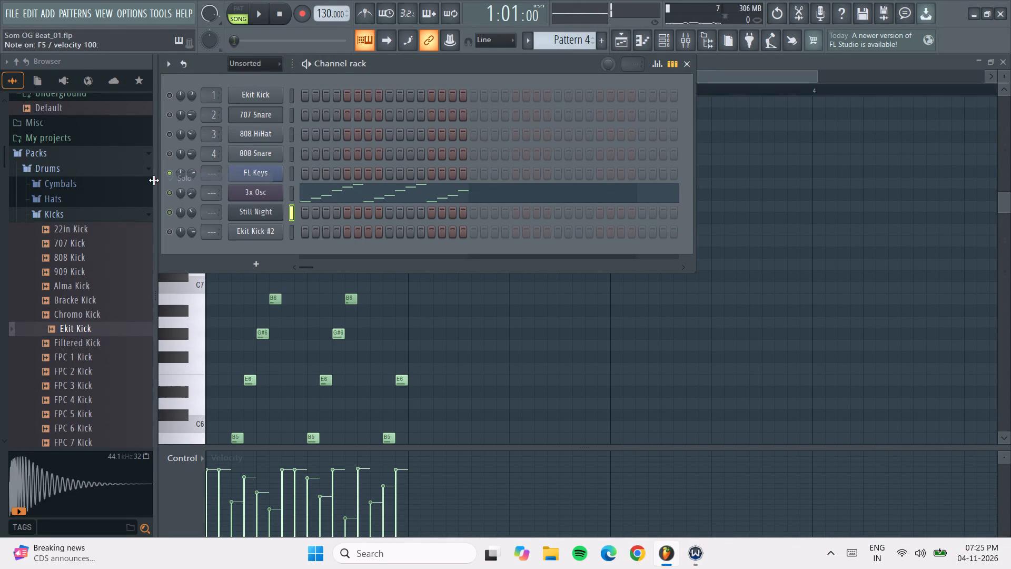
Turn off the FL Keys solo to re-enable every channel in the channel rack.
right_click(165, 175)
right_click(165, 175)
left_click(191, 178)
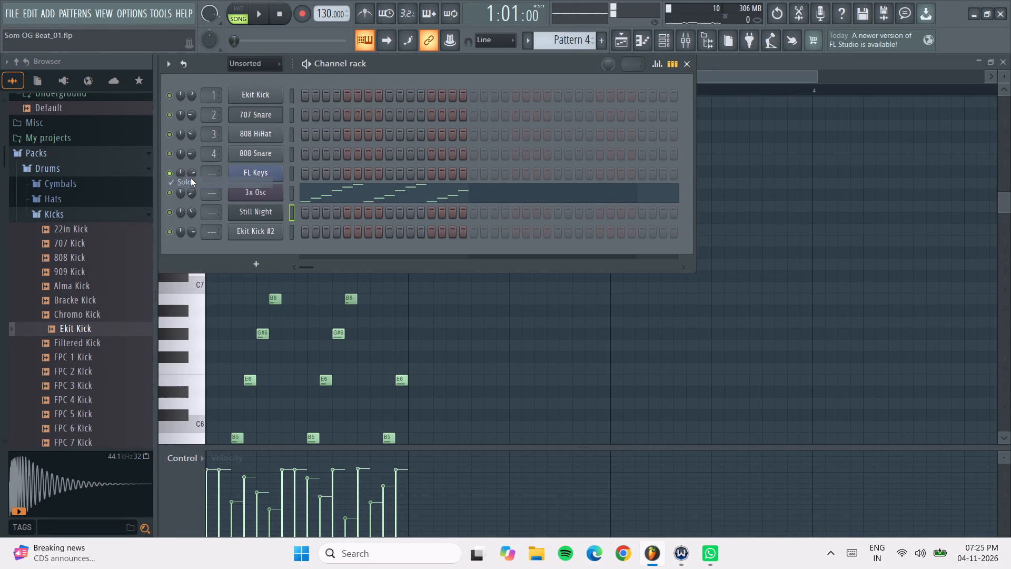
Select the 808 Snare channel and audition it with notes C5 and F5.
left_click(288, 155)
key("q")
key("q")
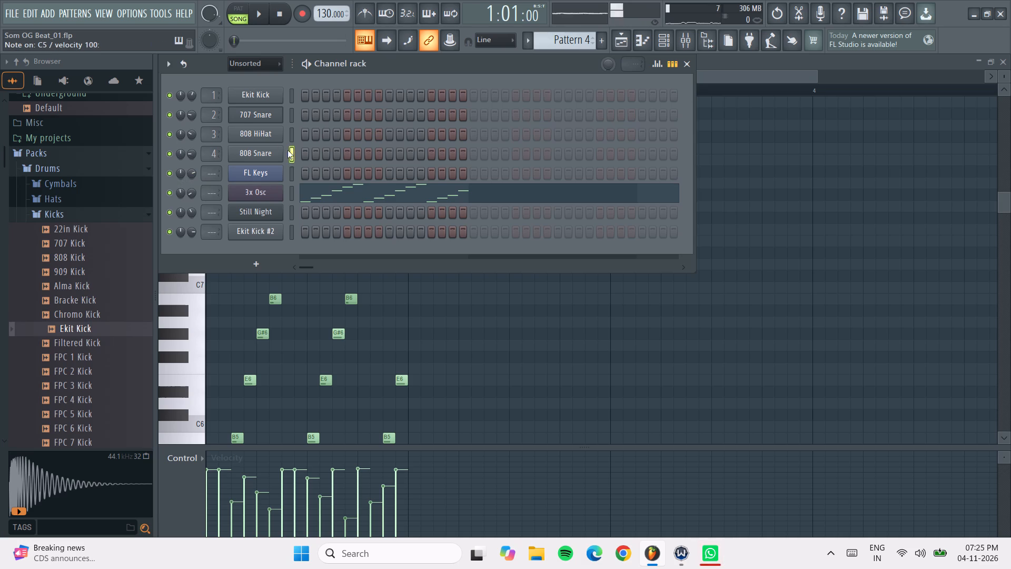
type("qqqq")
type("rr")
type("rrrqr")
key("q")
key("r")
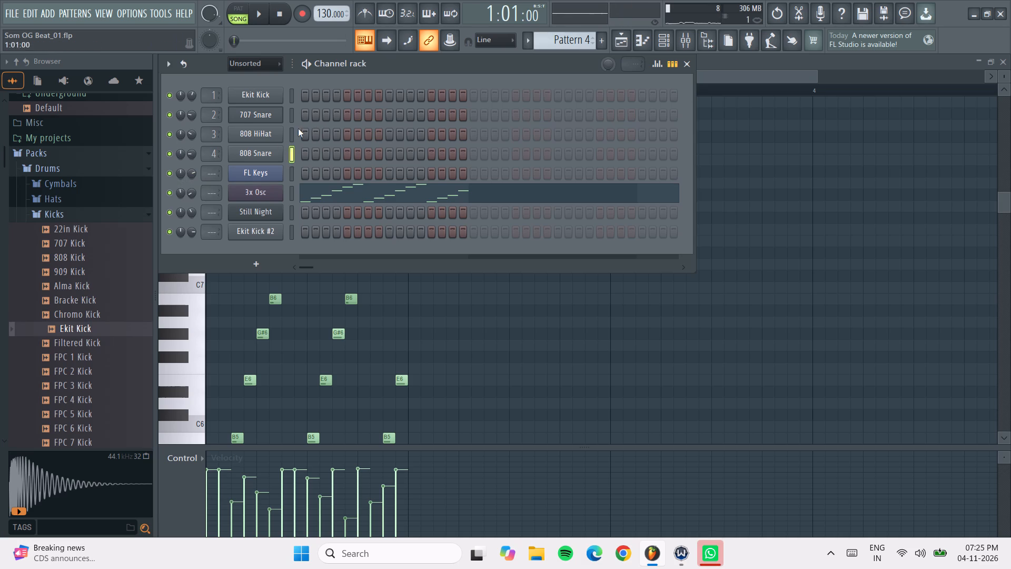
Select all channels in the rack and audition them together with notes C5 and F5.
double_click(294, 129)
type("qr")
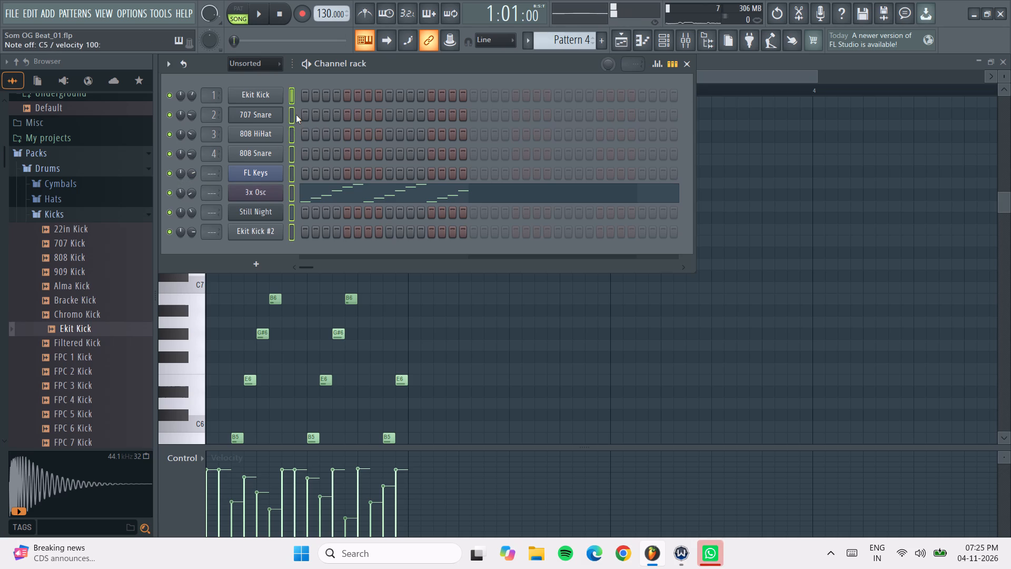
key("q")
key("r")
key("q")
Select only the 707 Snare channel and audition it with notes C5 and F5.
left_click(295, 112)
type("qr")
type("qrq")
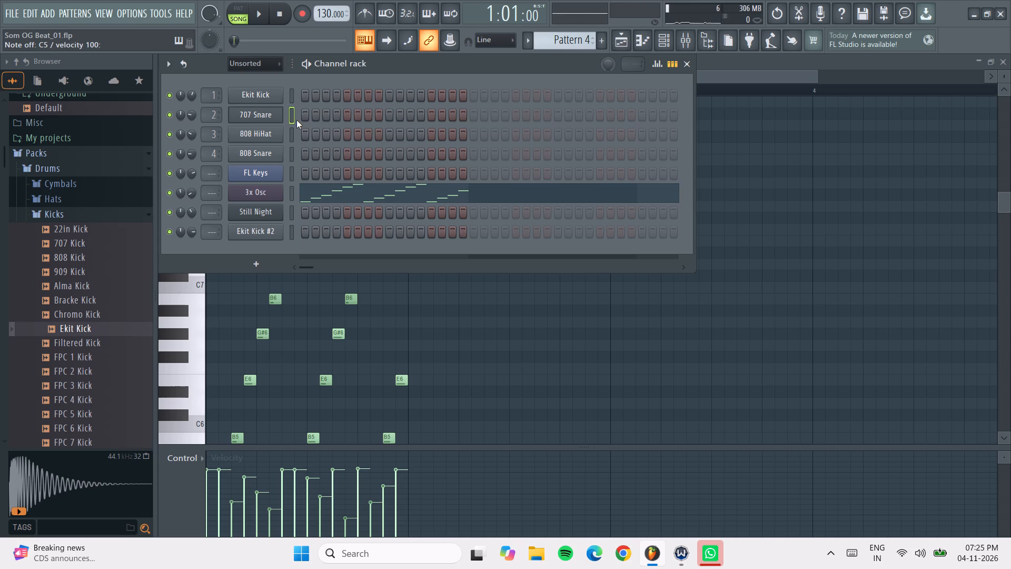
Open the playlist and solo Track 5 during playback to hear its vocal clips alone.
scroll(327, 106, "up", 3)
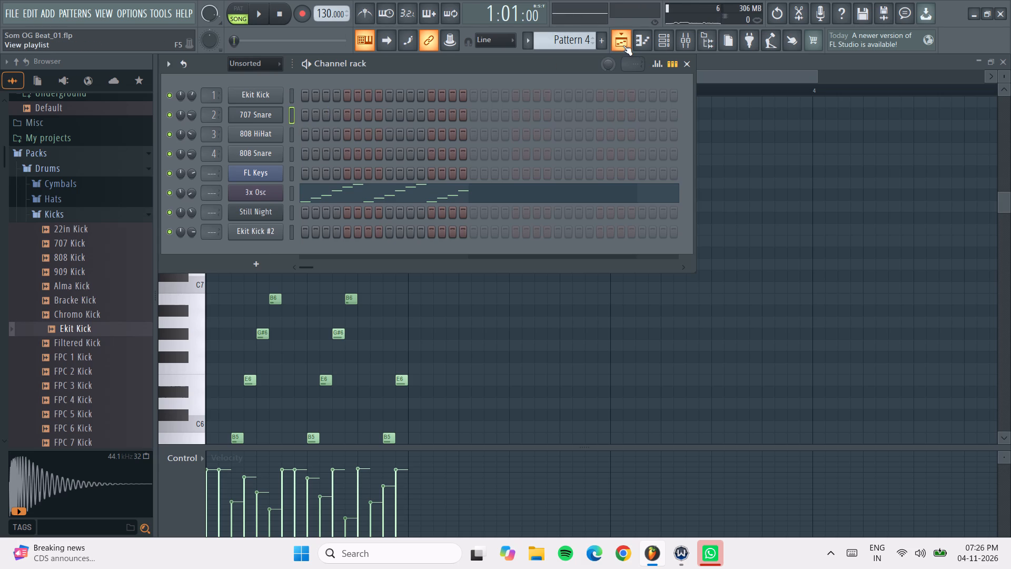
left_click(623, 45)
left_click(339, 59)
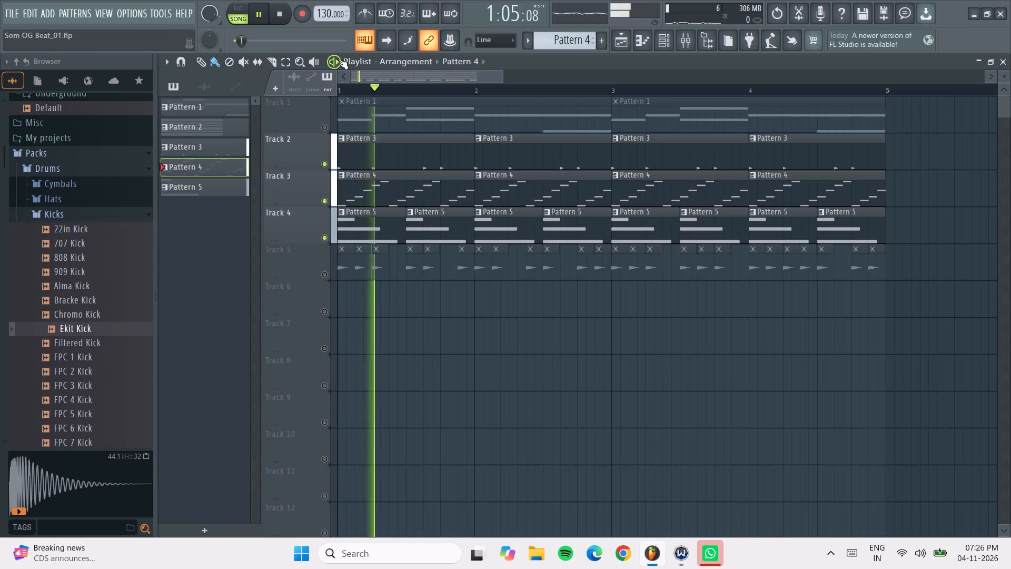
left_click(330, 273)
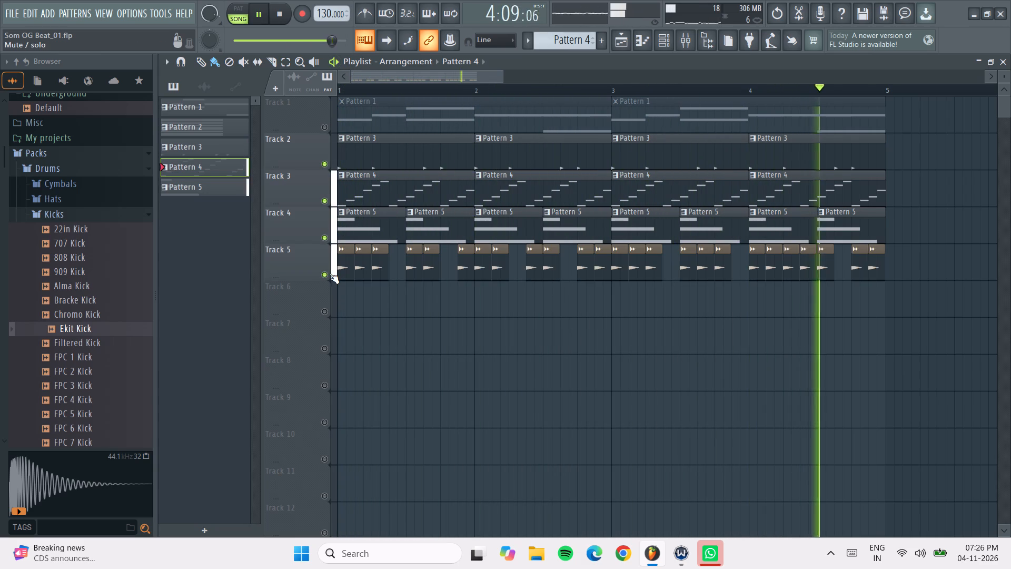
right_click(330, 273)
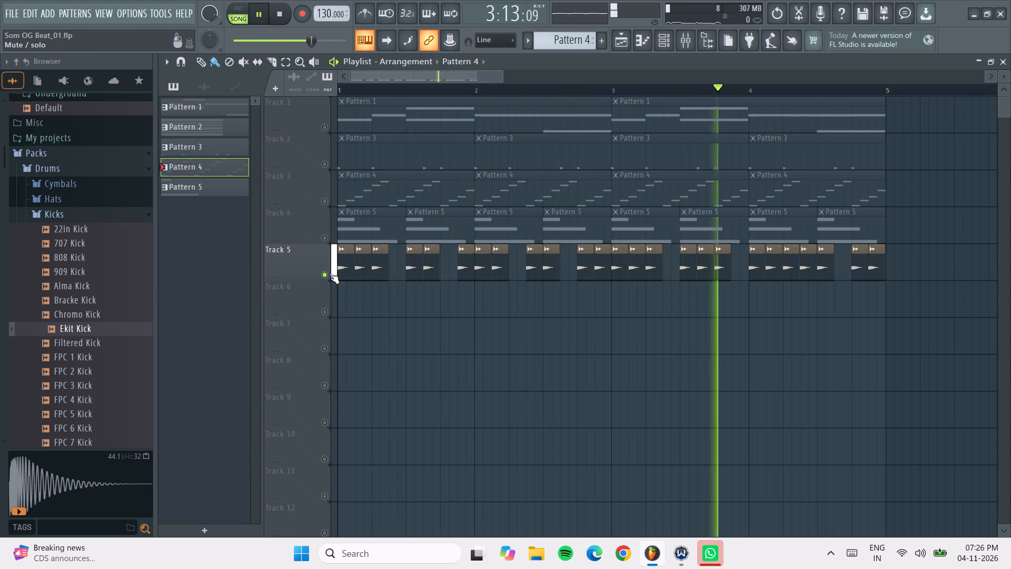
Set the channel volume of the vocal audio clip on Track 5 to 38% and close its settings.
double_click(380, 269)
left_click_drag(448, 154, 422, 135)
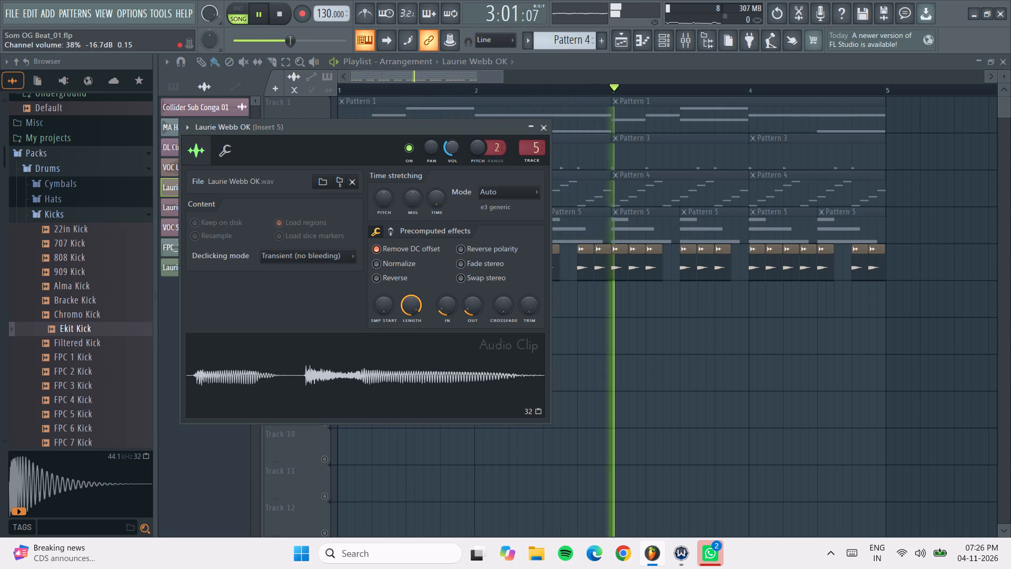
left_click_drag(422, 135, 423, 141)
left_click(448, 154)
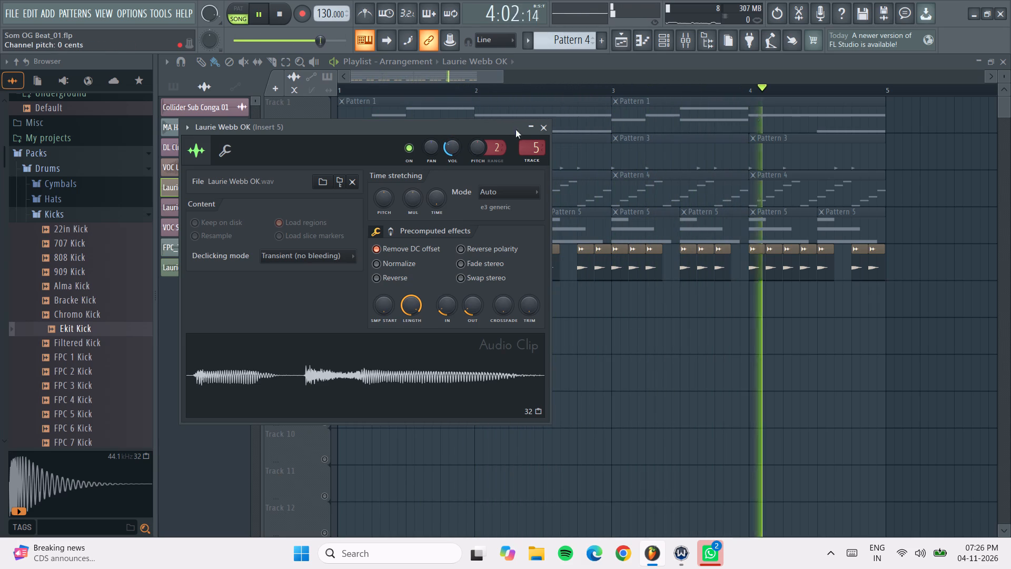
left_click(540, 126)
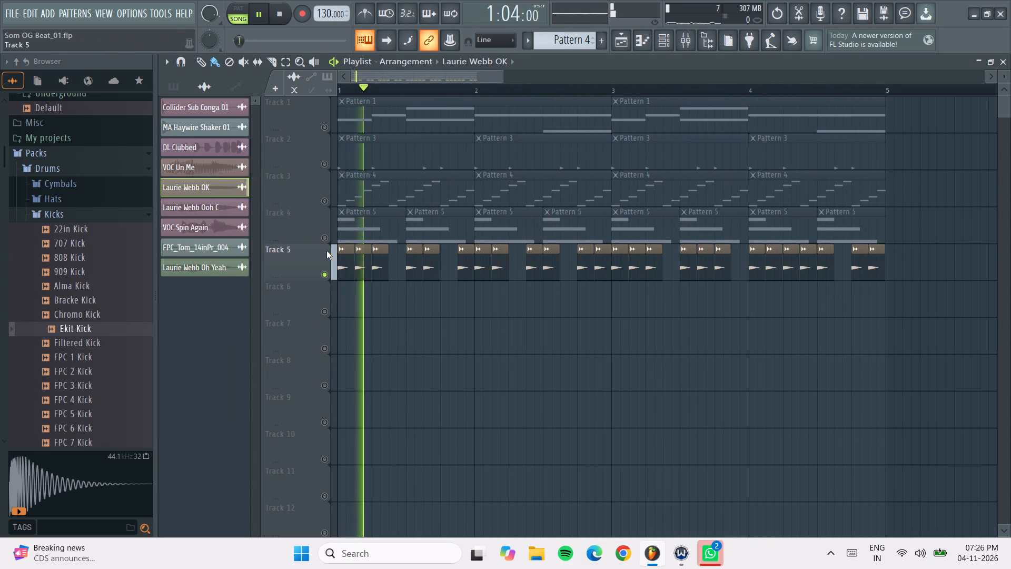
Audition track combinations by adding Tracks 4 and 3 to Track 5, then soloing Track 2 and adding Track 1.
left_click(327, 238)
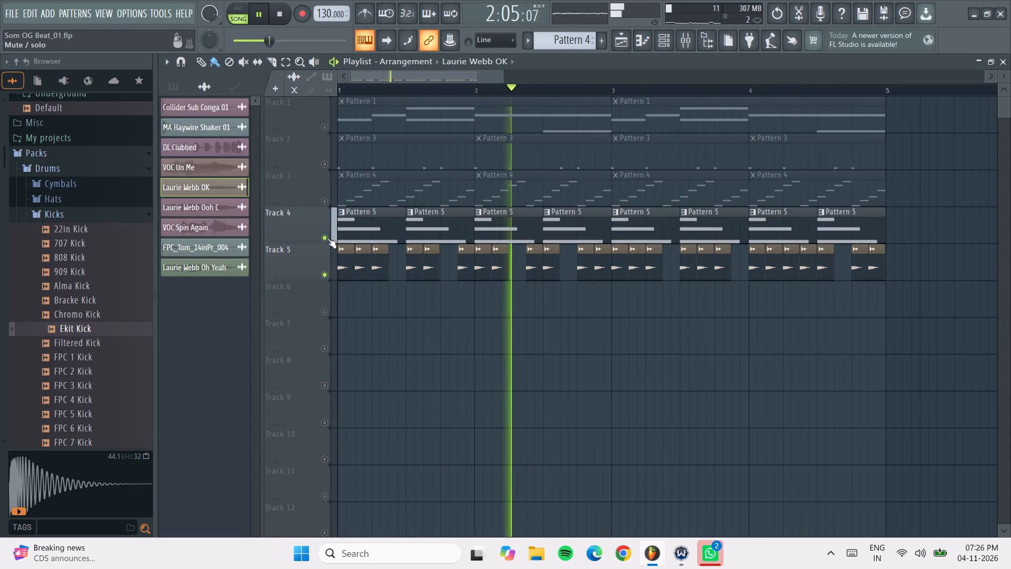
left_click(327, 198)
right_click(324, 167)
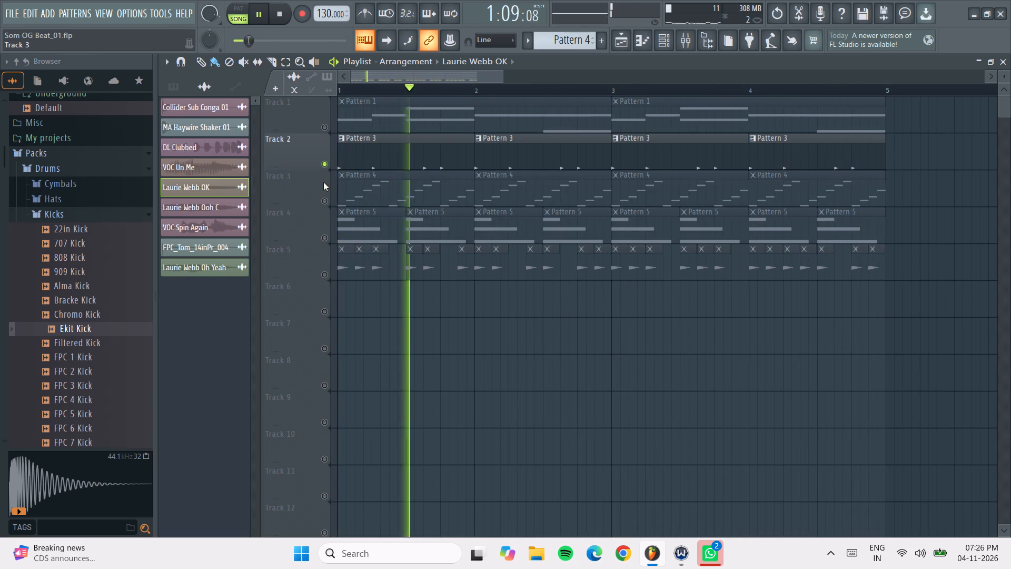
left_click(323, 182)
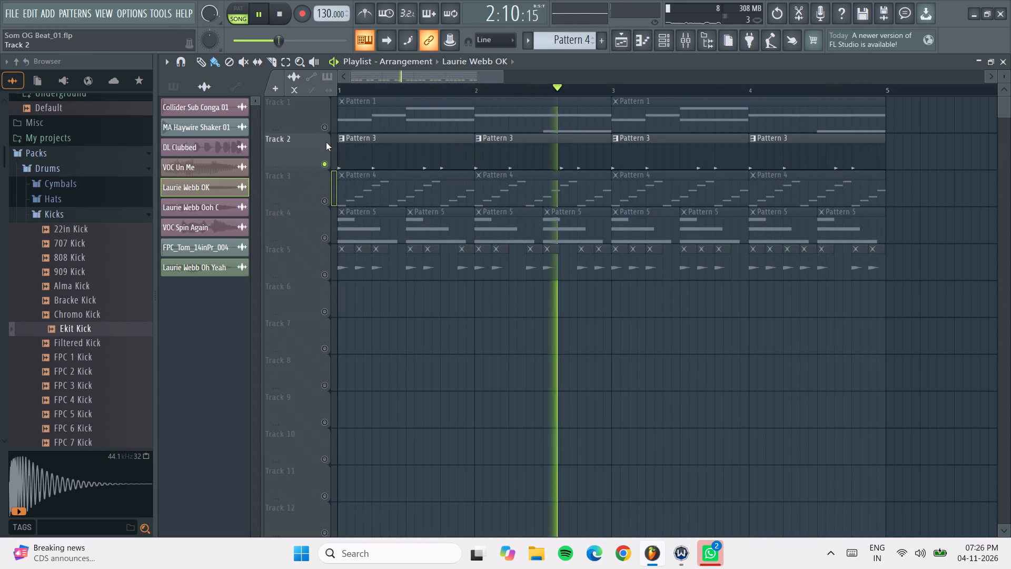
left_click(322, 127)
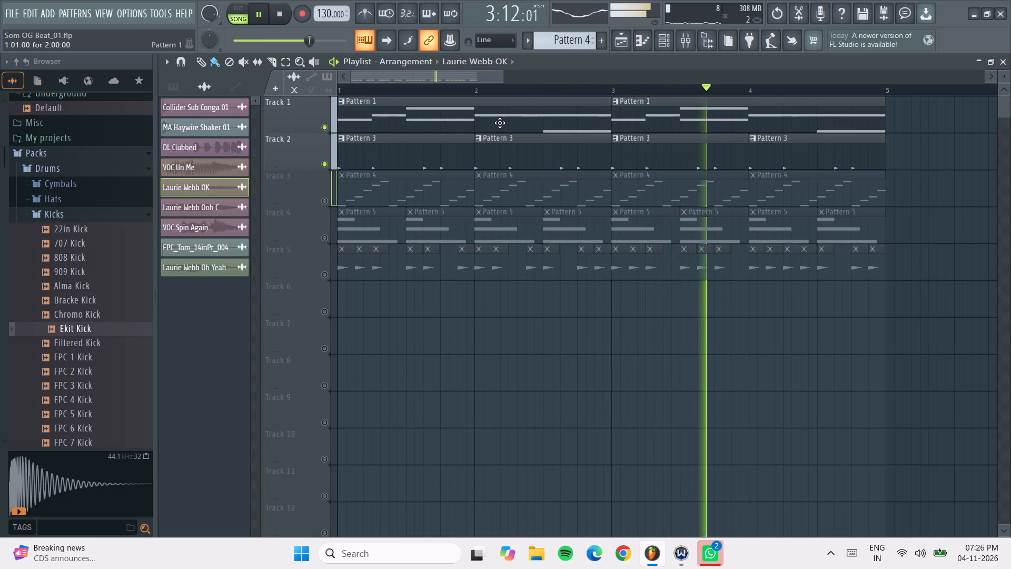
Examine Pattern 1's FL Keys notes in the piano roll and return to the playlist.
double_click(767, 128)
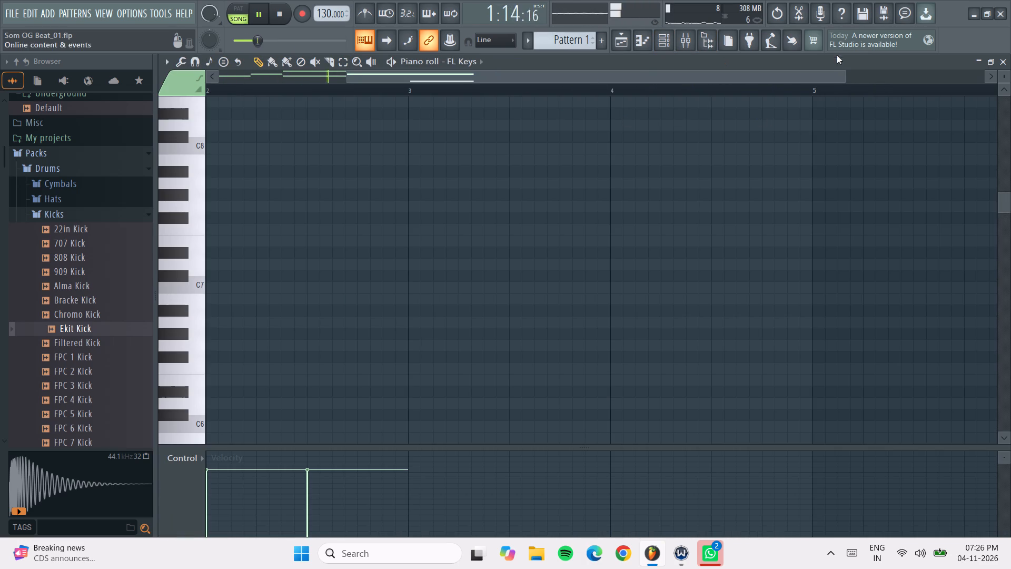
left_click_drag(846, 78, 941, 74)
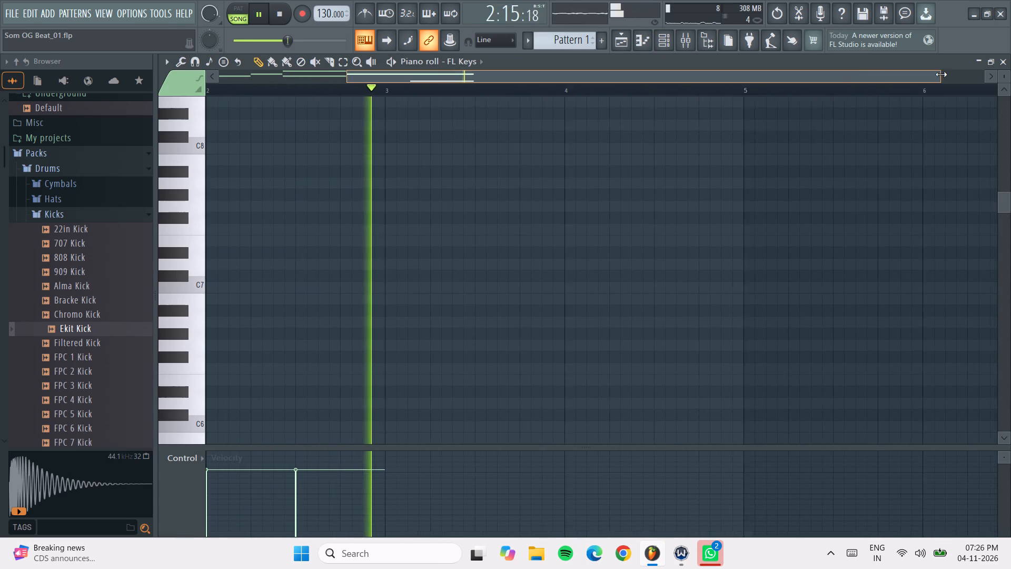
left_click_drag(941, 74, 951, 74)
left_click_drag(1010, 201, 1010, 341)
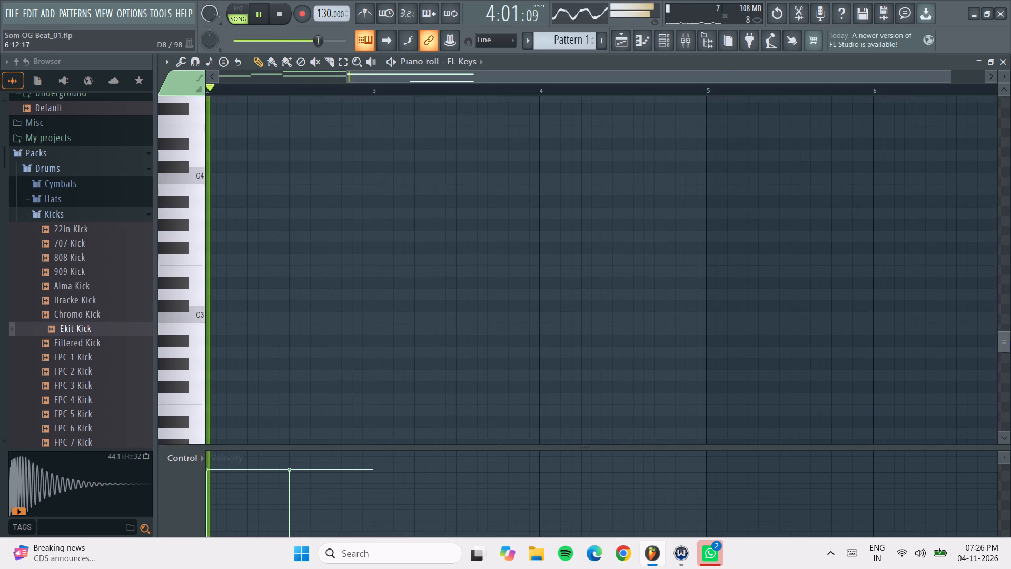
left_click_drag(1010, 341, 979, 289)
left_click(624, 35)
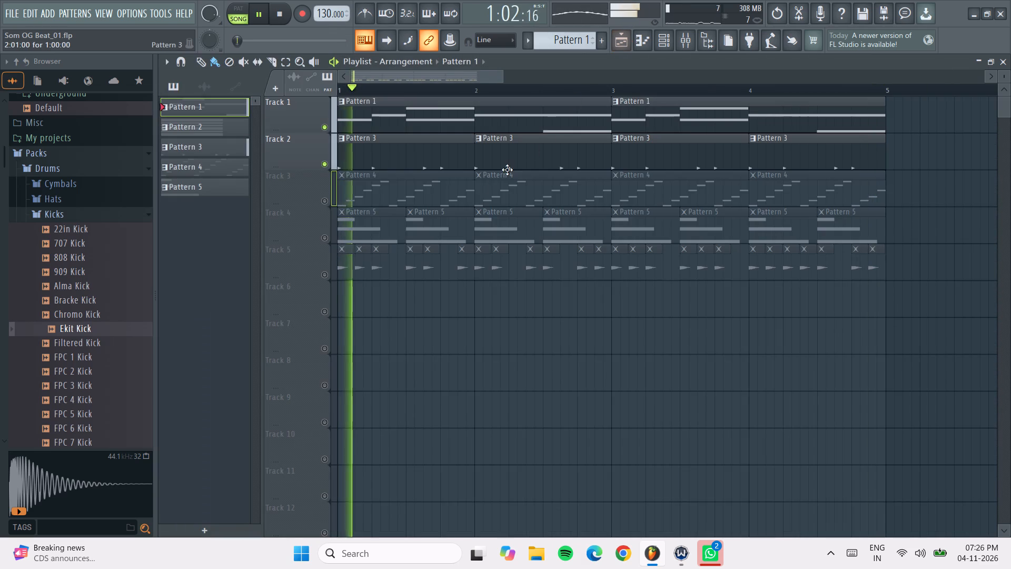
Unmute and solo Track 3, then add Track 2 to hear the two together.
left_click(329, 197)
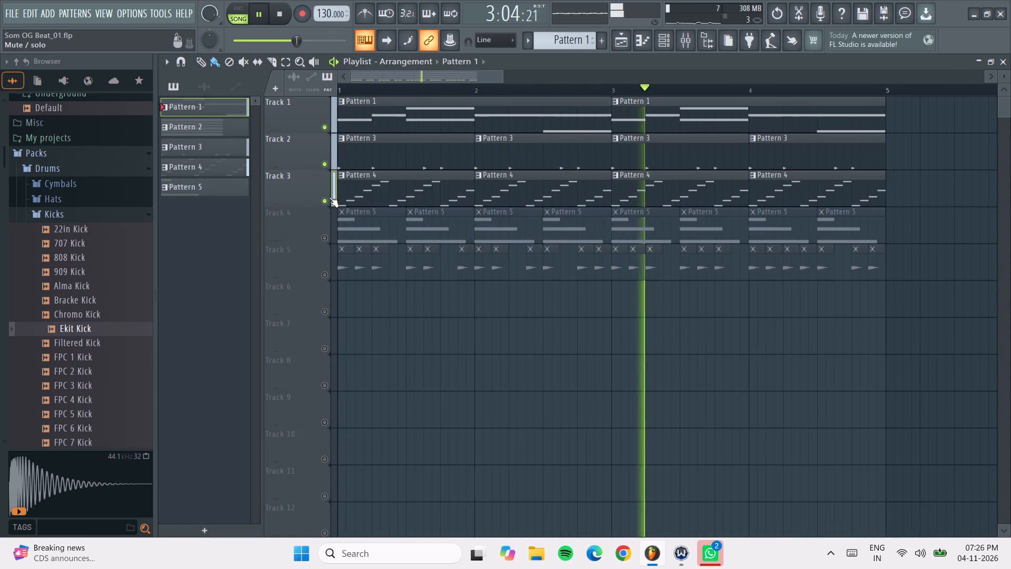
right_click(329, 197)
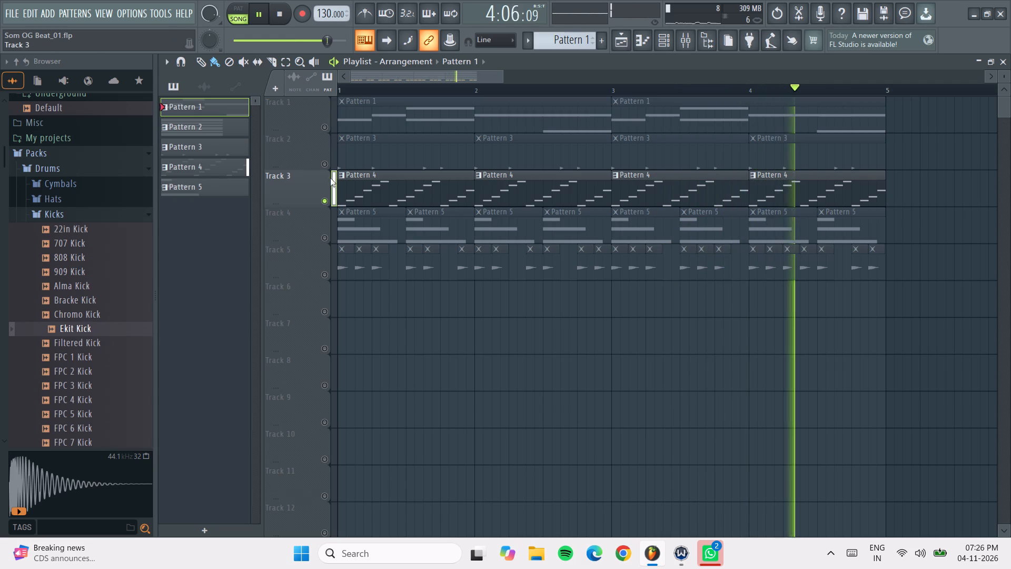
left_click(322, 158)
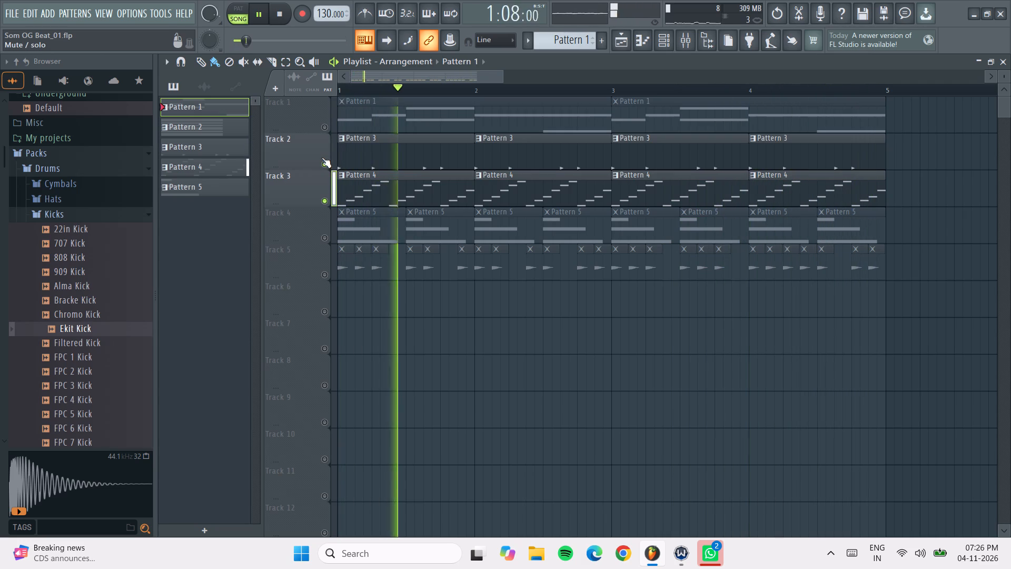
Turn off track soloing to re-enable all playlist tracks.
right_click(322, 158)
right_click(322, 158)
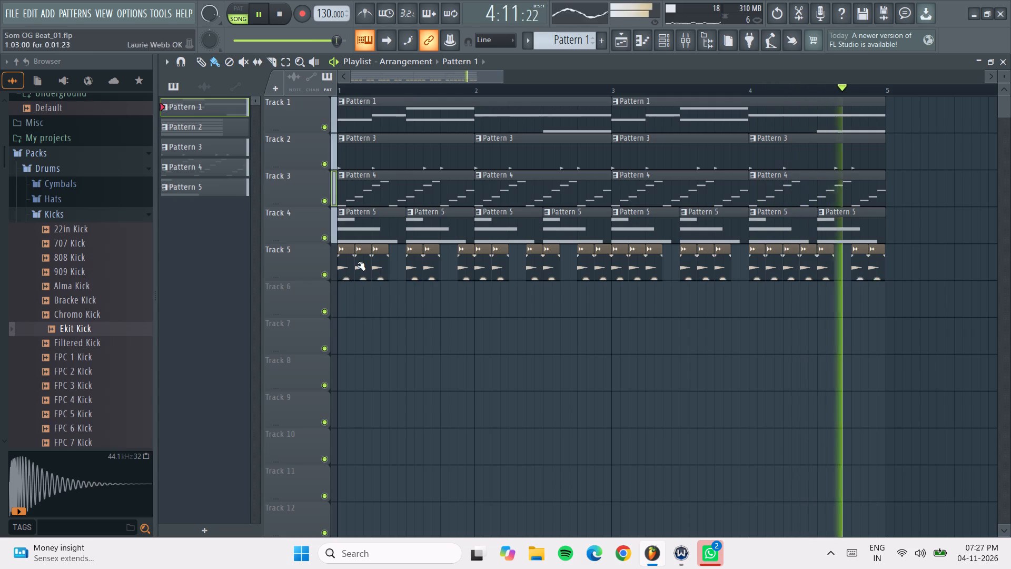
scroll(560, 54, "up", 1)
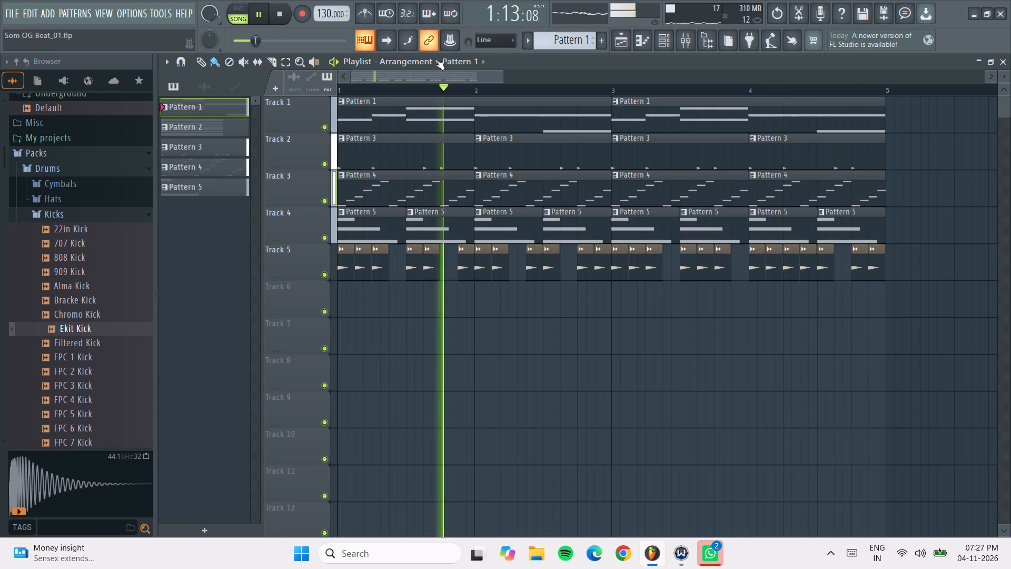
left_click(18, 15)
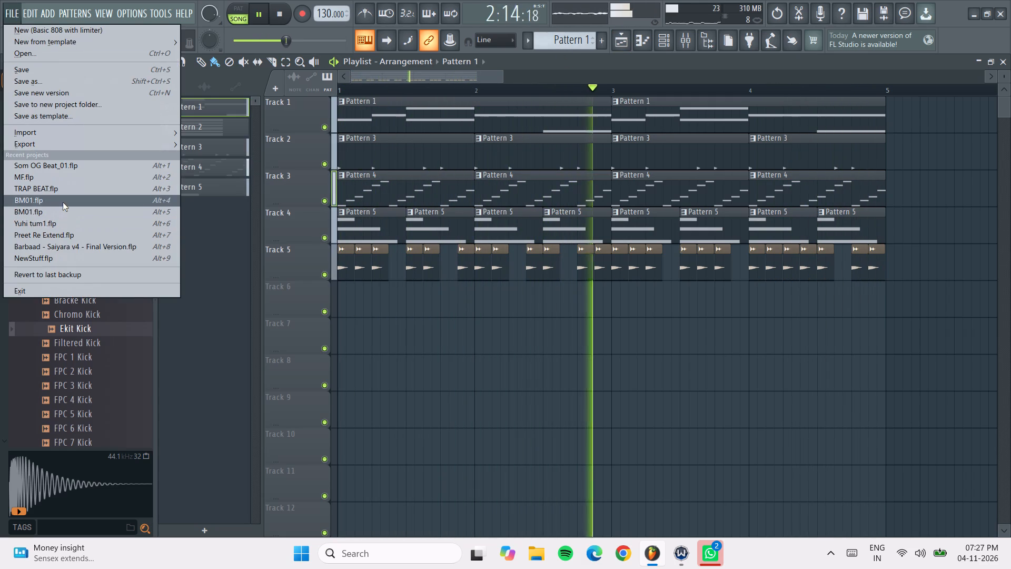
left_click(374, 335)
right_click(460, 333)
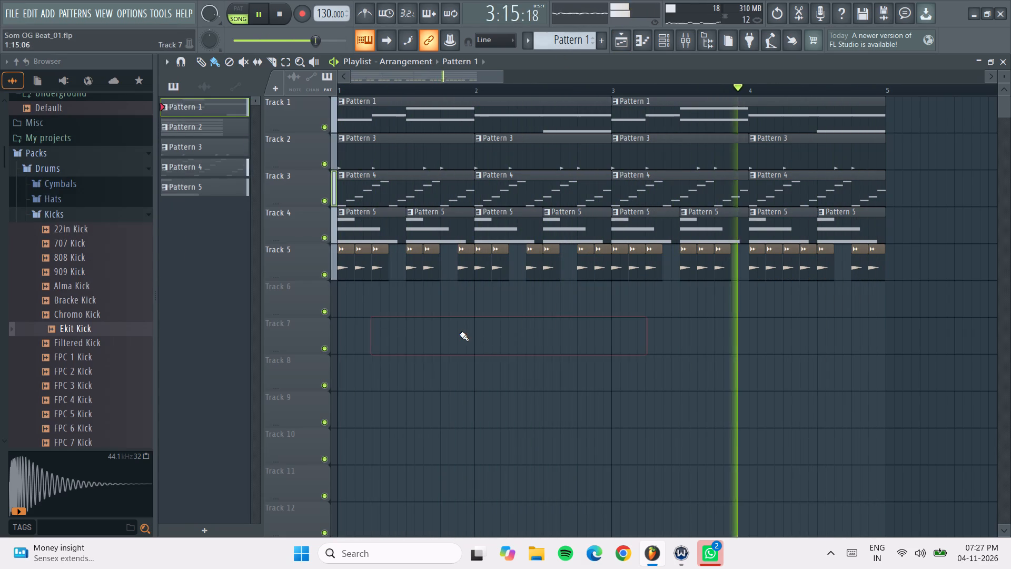
Save the current beat project.
key("ctrl+s")
Open the recent project Preet Re Extend.flp, dismiss the missing-samples report and briefly try playback.
left_click(11, 23)
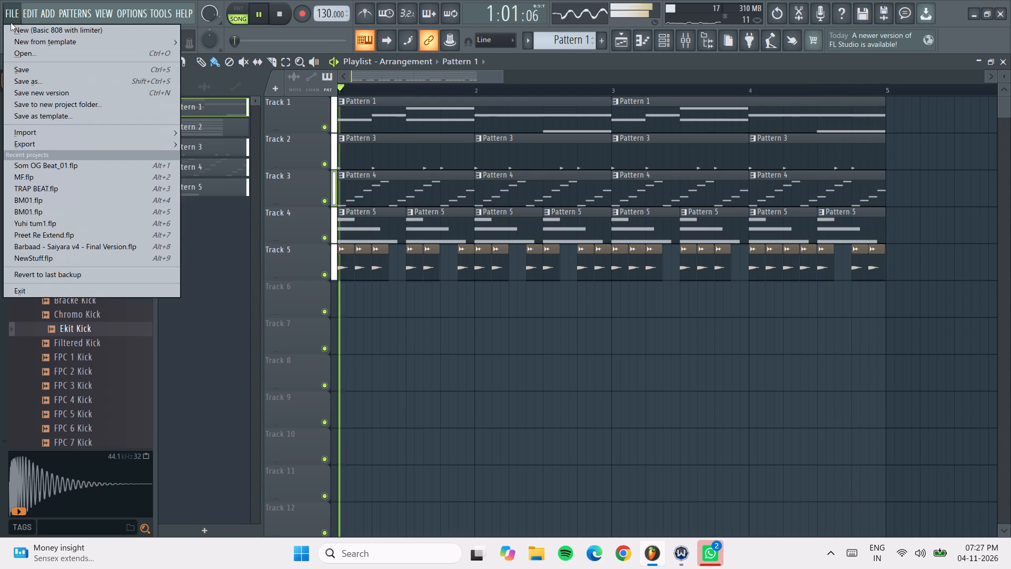
left_click(86, 237)
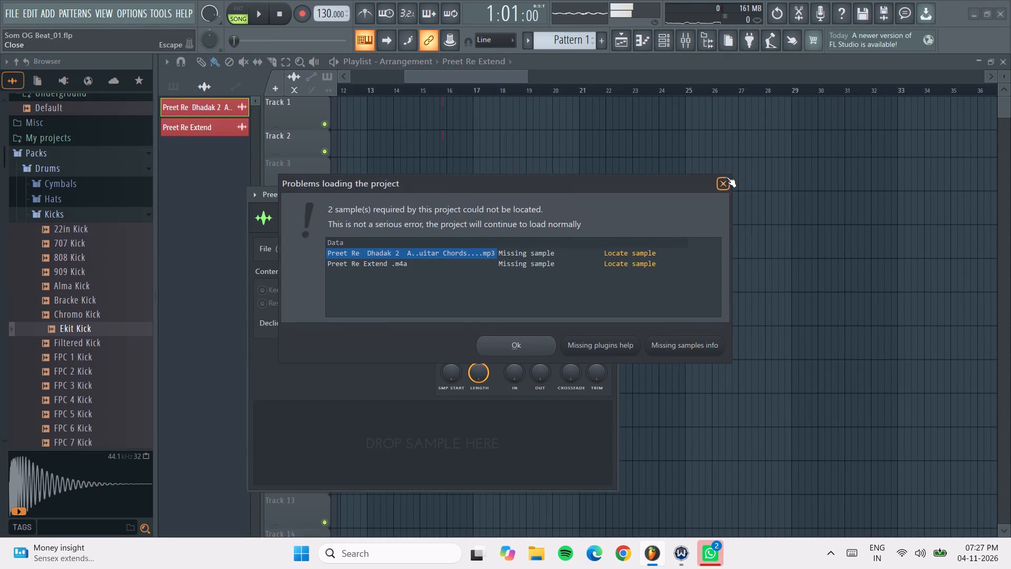
double_click(727, 177)
key("space")
key("space")
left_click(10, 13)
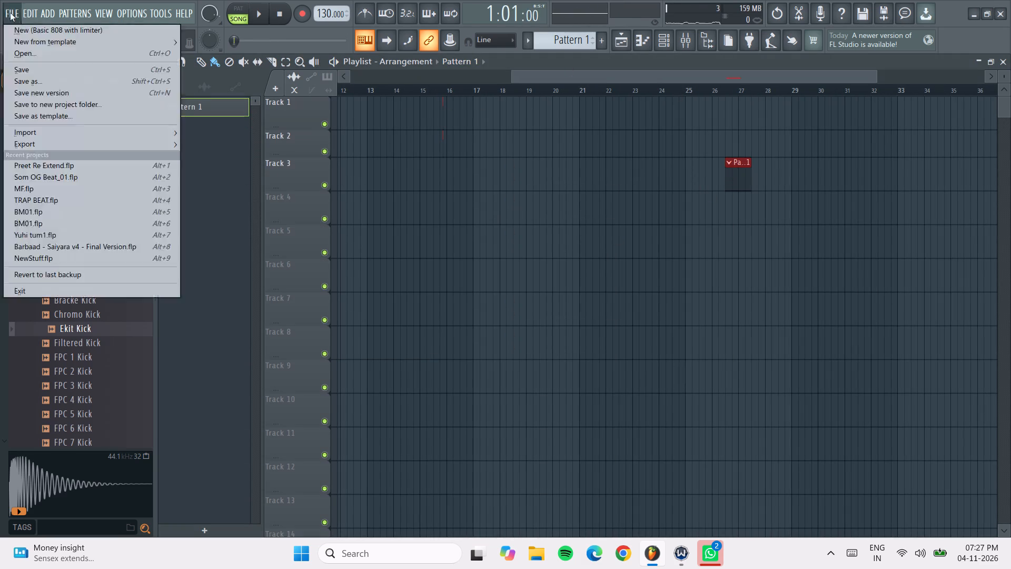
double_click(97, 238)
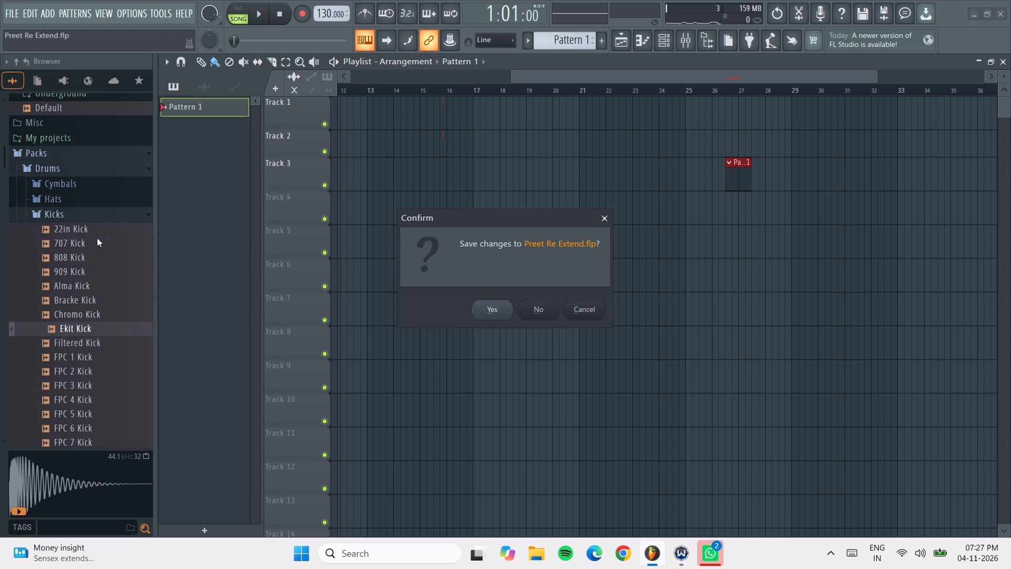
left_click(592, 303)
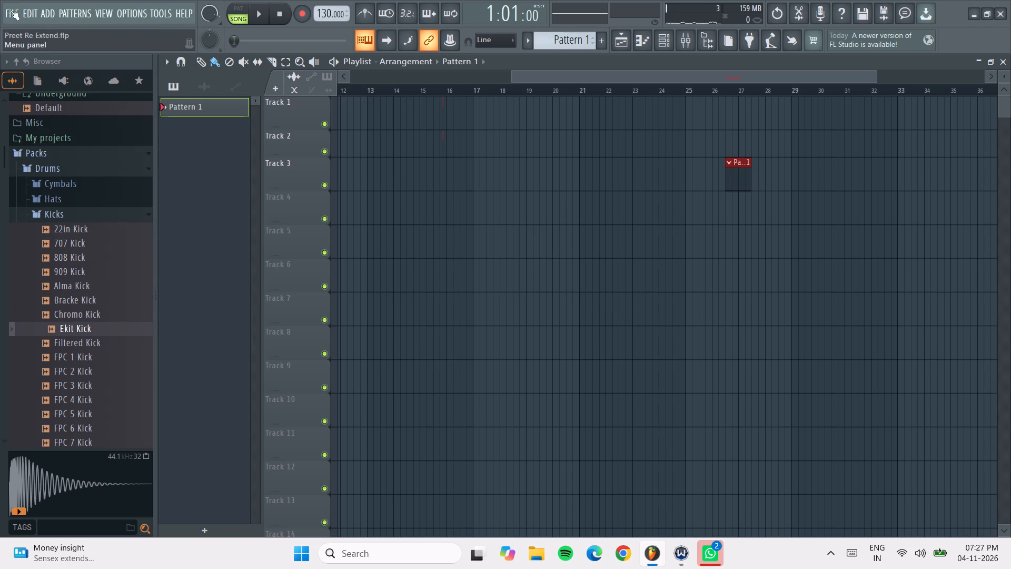
Open the recent project MF.flp without saving changes to Preet Re Extend.flp, and play its arrangement briefly.
left_click(17, 21)
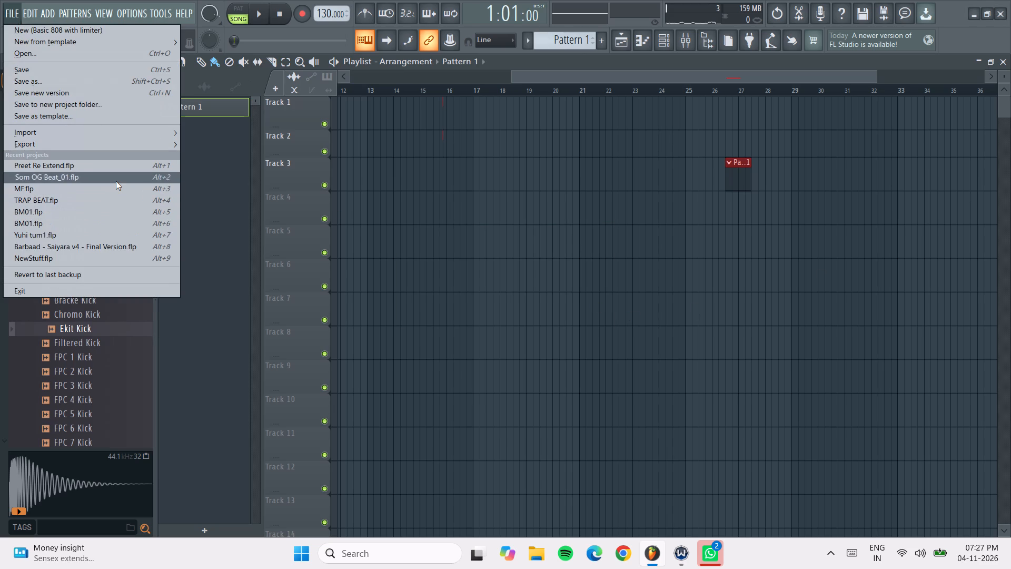
left_click(113, 188)
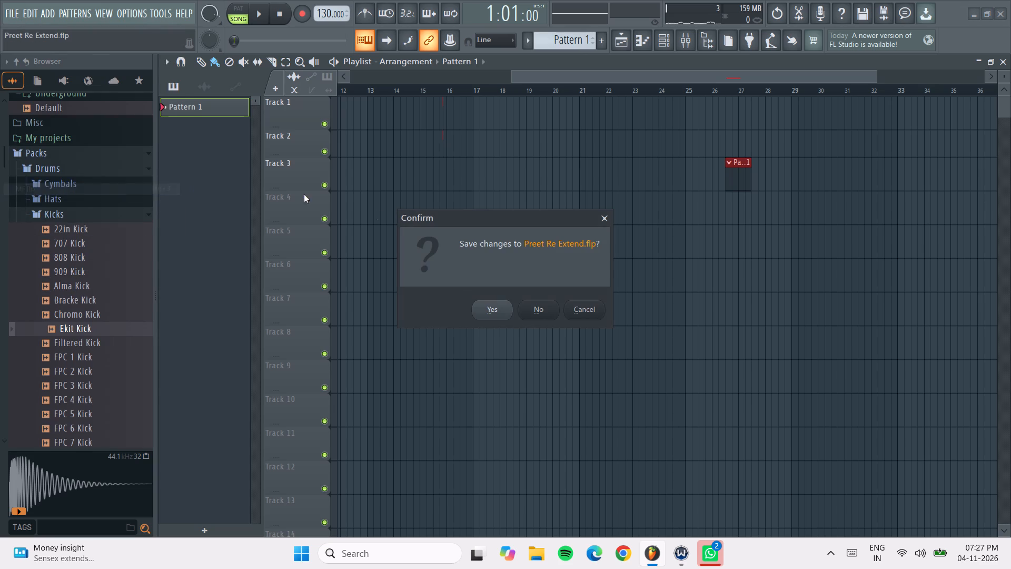
left_click(531, 308)
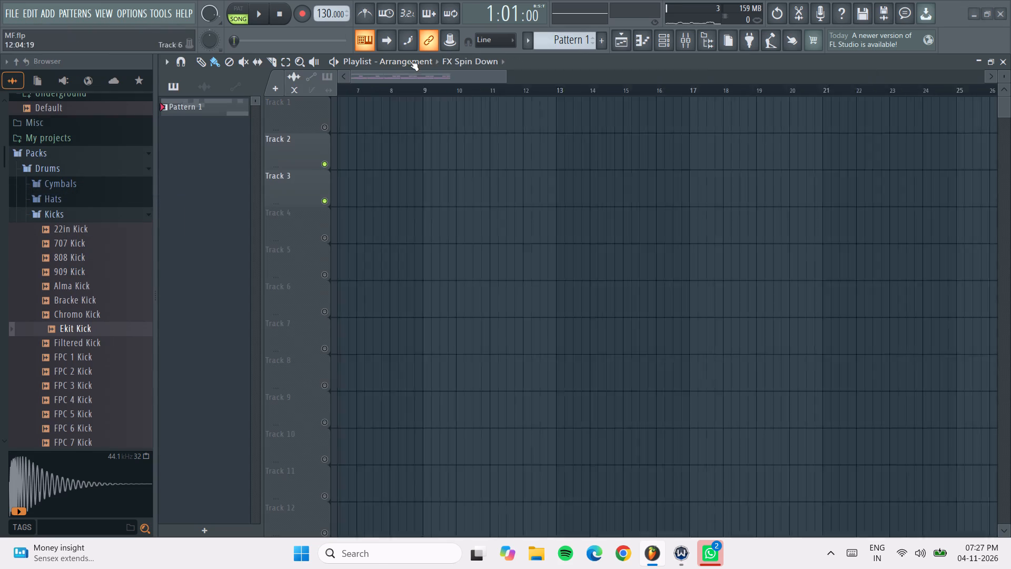
key("space")
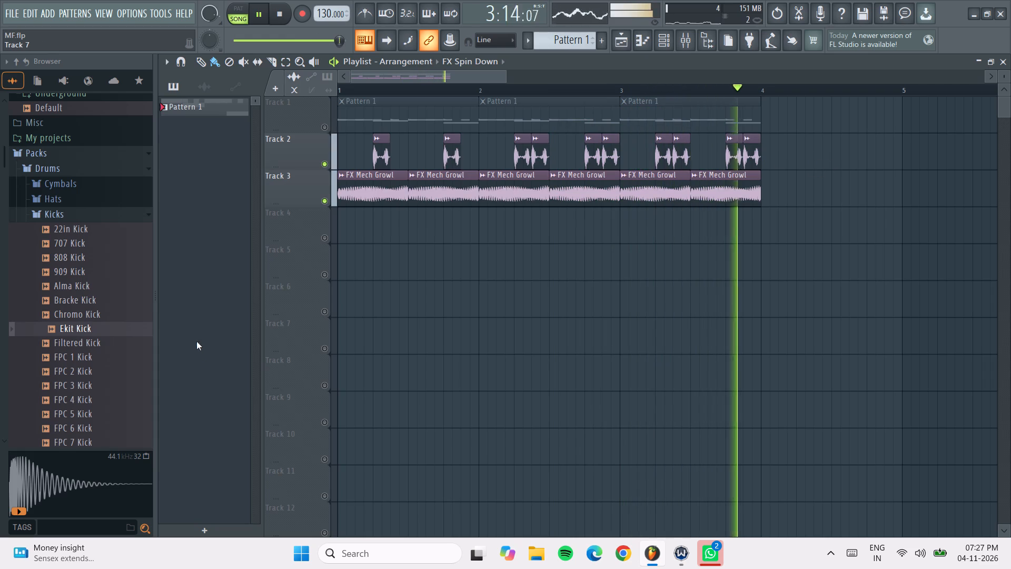
key("space")
Mute Track 2, enable Track 1 during playback, and solo Track 1 to hear its pattern alone.
left_click(318, 156)
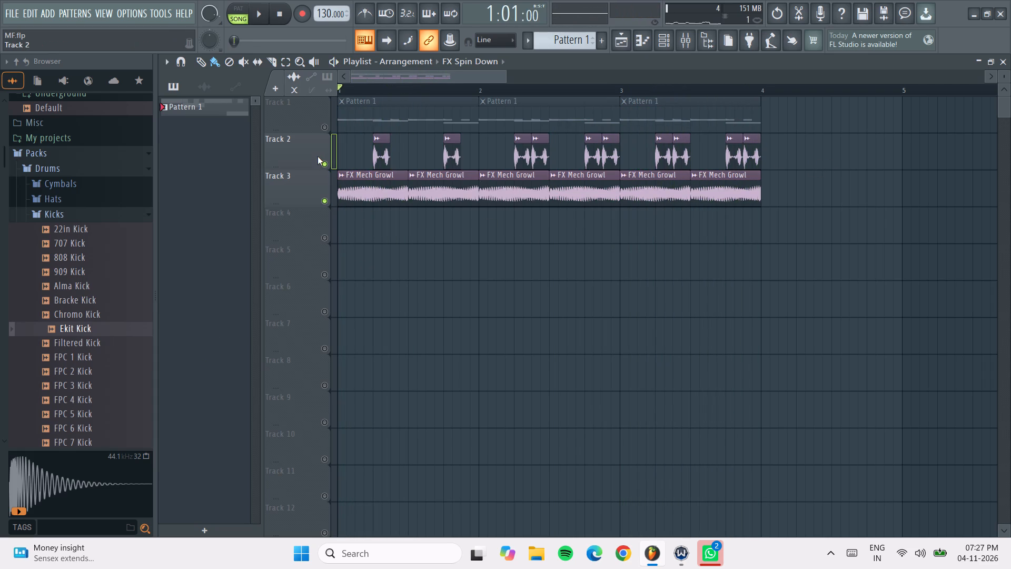
left_click_drag(318, 156, 321, 164)
left_click(325, 169)
key("space")
key("space")
left_click(331, 129)
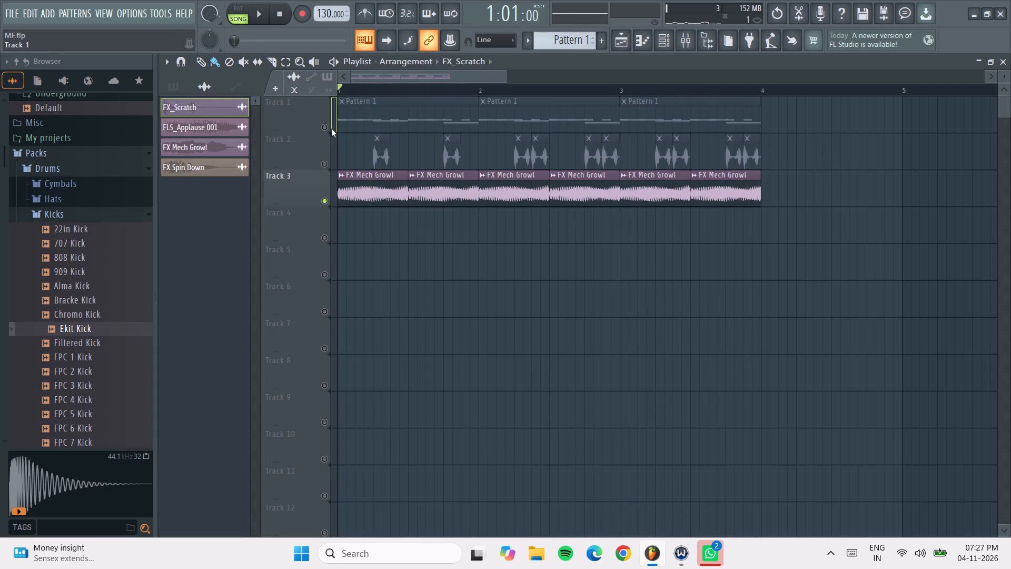
left_click(327, 125)
key("space")
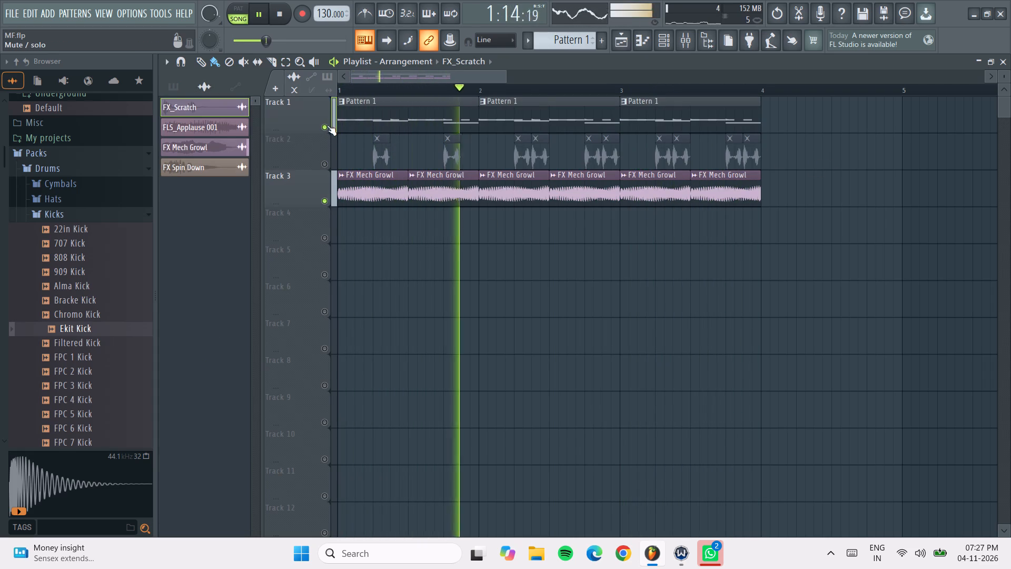
right_click(327, 125)
right_click(327, 125)
right_click(327, 125)
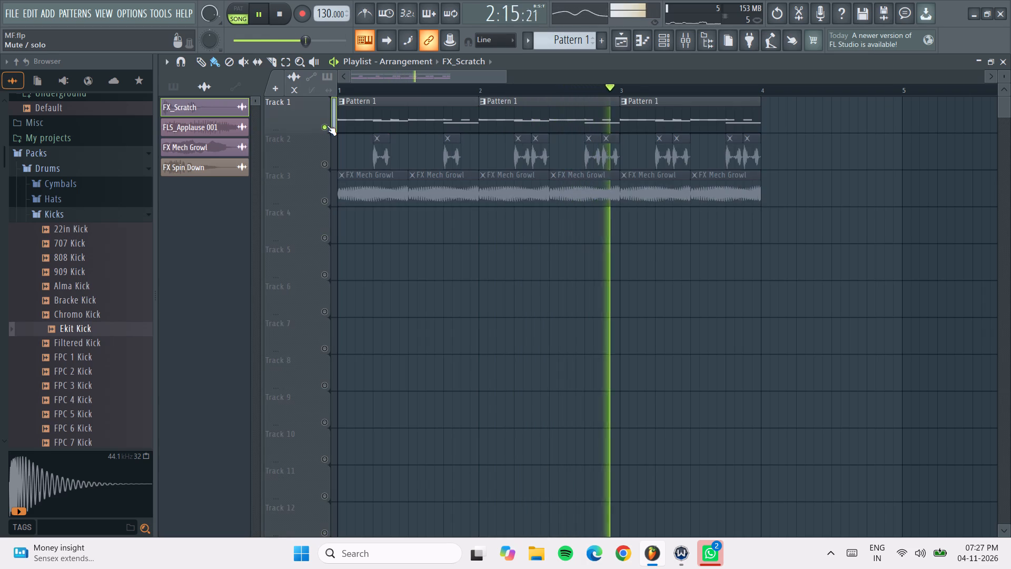
Delete all Pattern 1 clips from Track 1.
right_click_drag(397, 117, 767, 58)
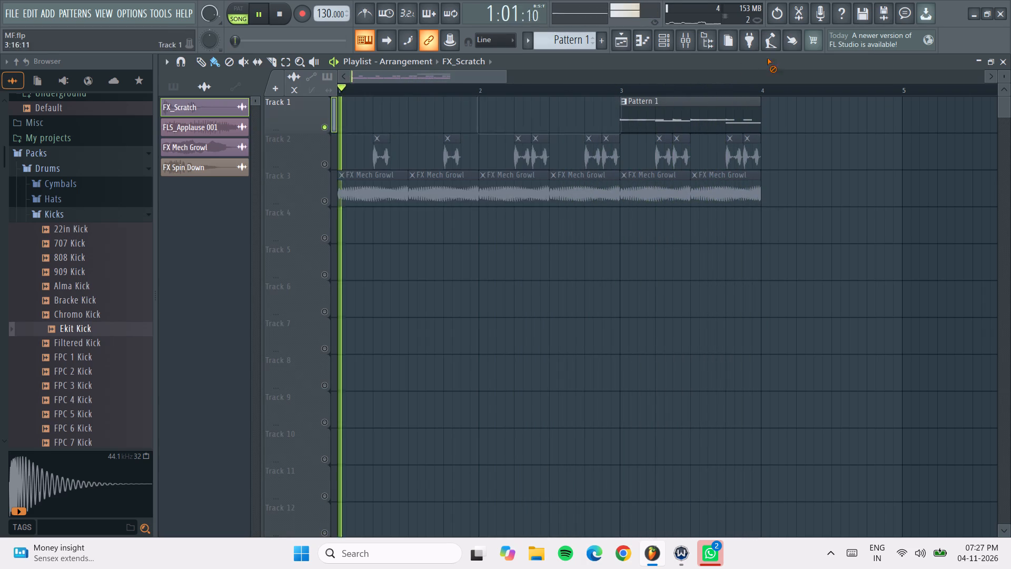
right_click_drag(767, 58, 701, 107)
right_click(701, 107)
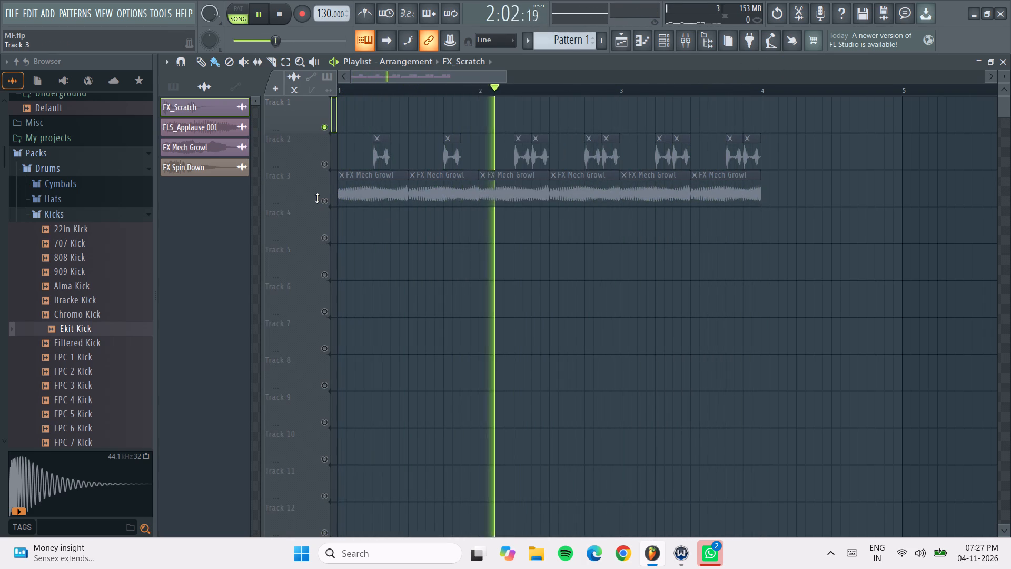
Re-enable Track 3 and Track 2 during playback to hear them together, and stop.
left_click(320, 200)
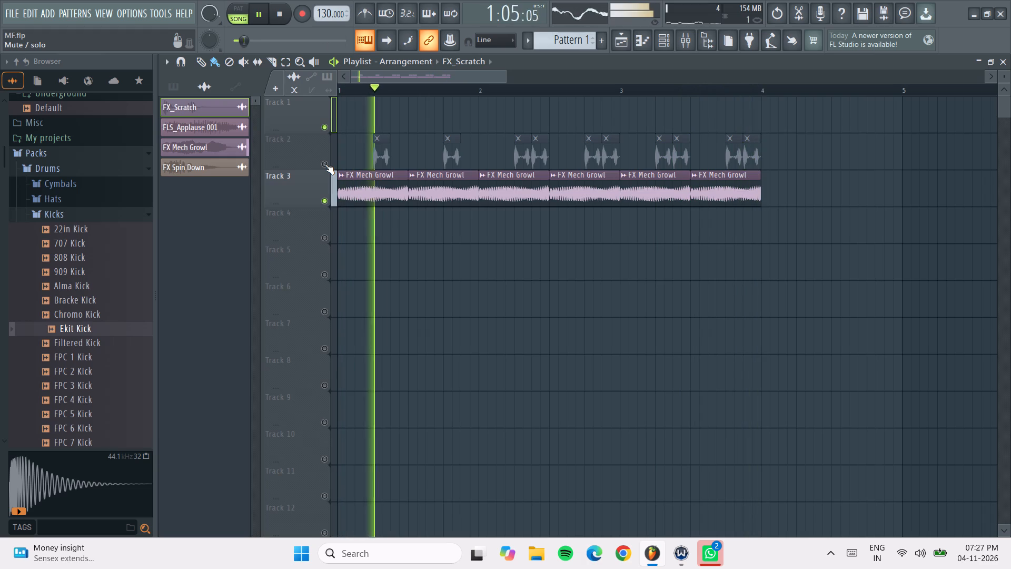
left_click(325, 164)
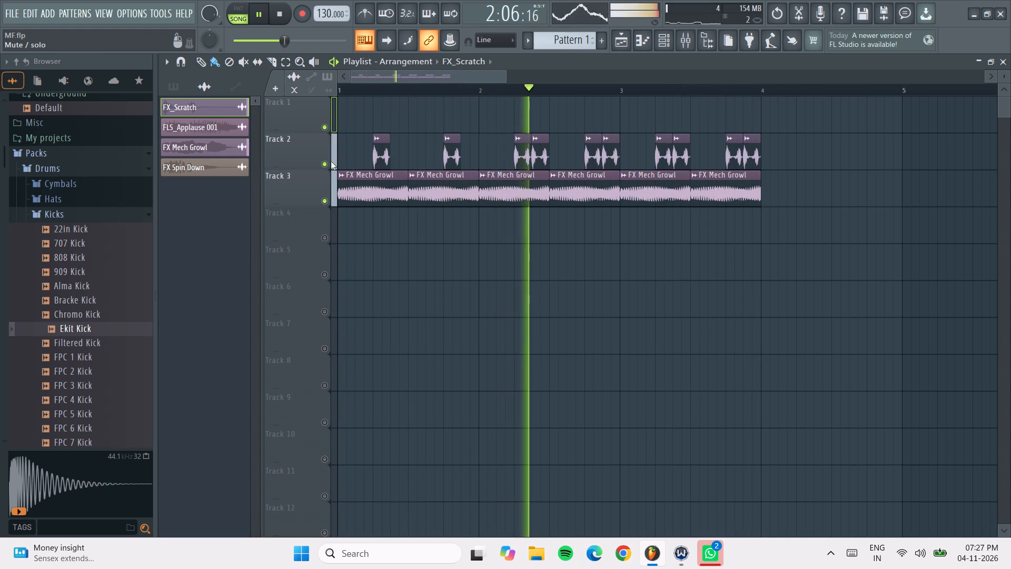
key("space")
Delete all the short audio clips from Track 2.
right_click_drag(799, 138, 384, 155)
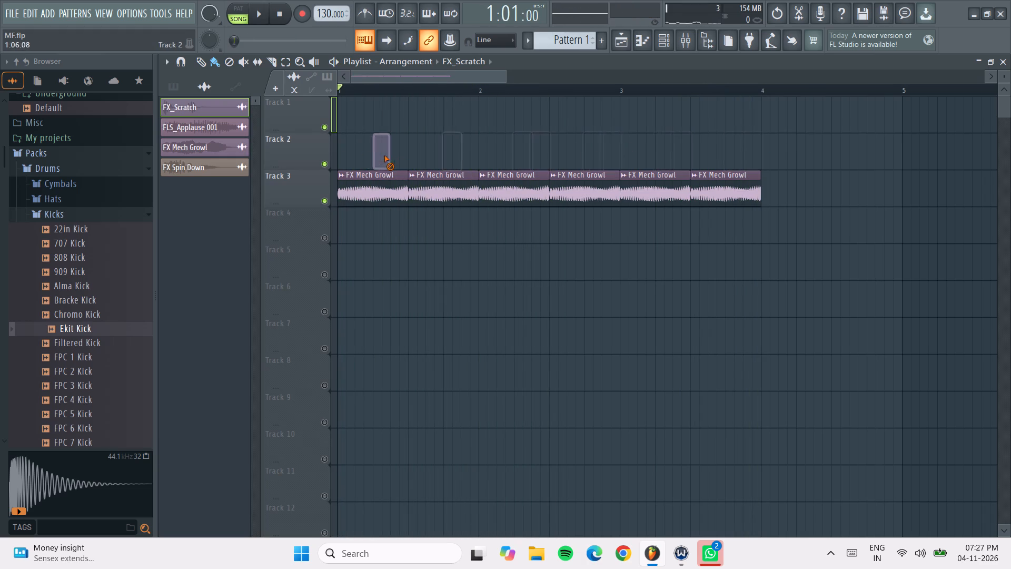
right_click_drag(384, 155, 344, 158)
Collapse the Drums, Drums (ModeAudio), Instruments and SFX packs in the browser and expand the Vocals pack.
left_click(97, 370)
left_click(71, 220)
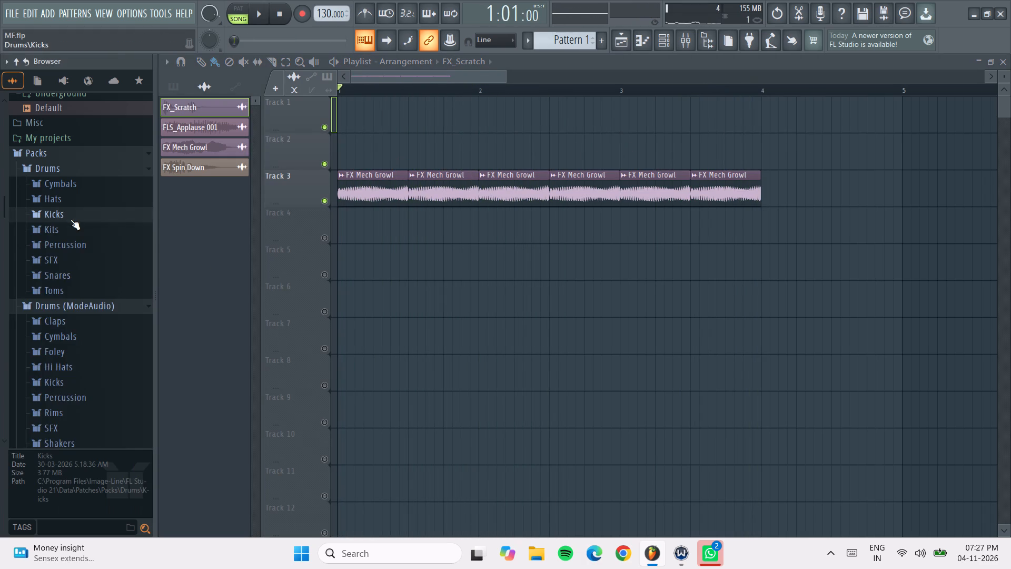
left_click(83, 177)
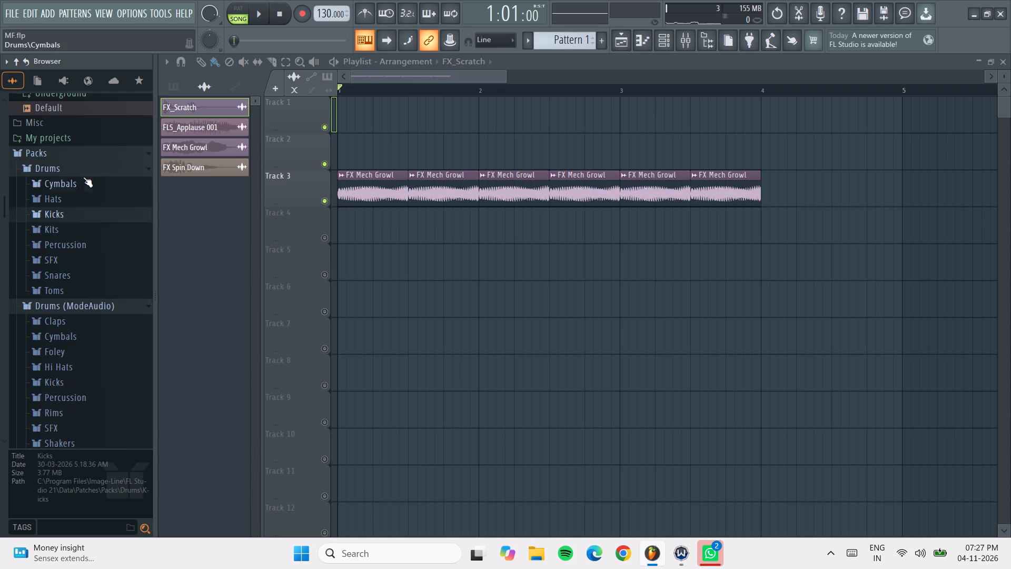
left_click(88, 104)
scroll(88, 106, "up", 1)
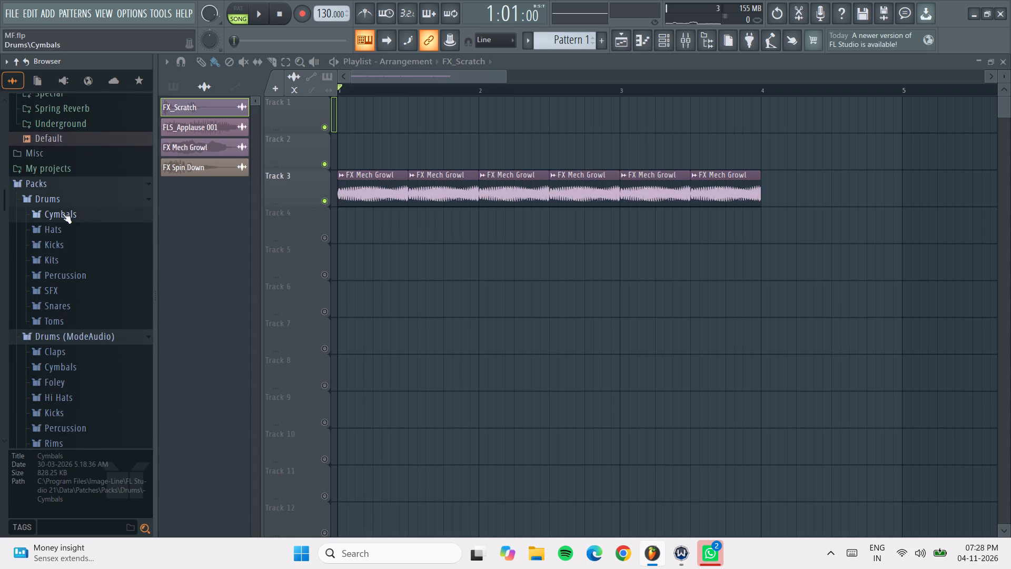
left_click(64, 202)
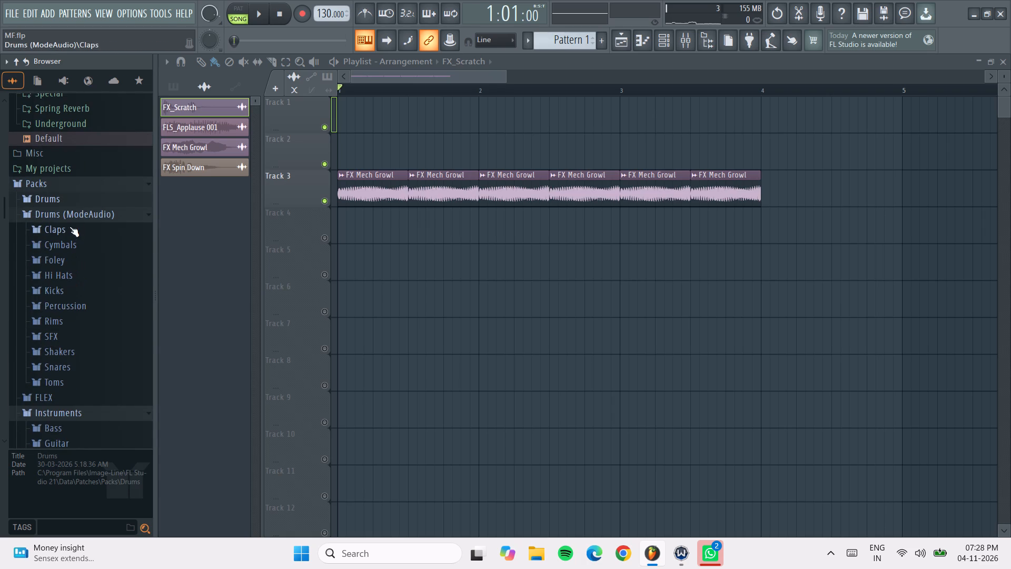
left_click(73, 217)
left_click(75, 244)
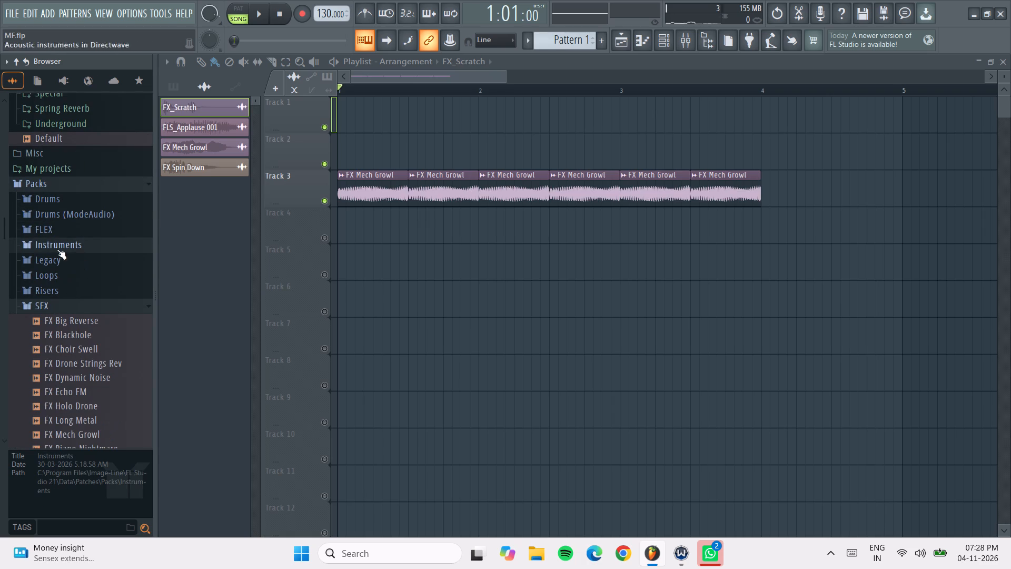
left_click(57, 307)
double_click(52, 330)
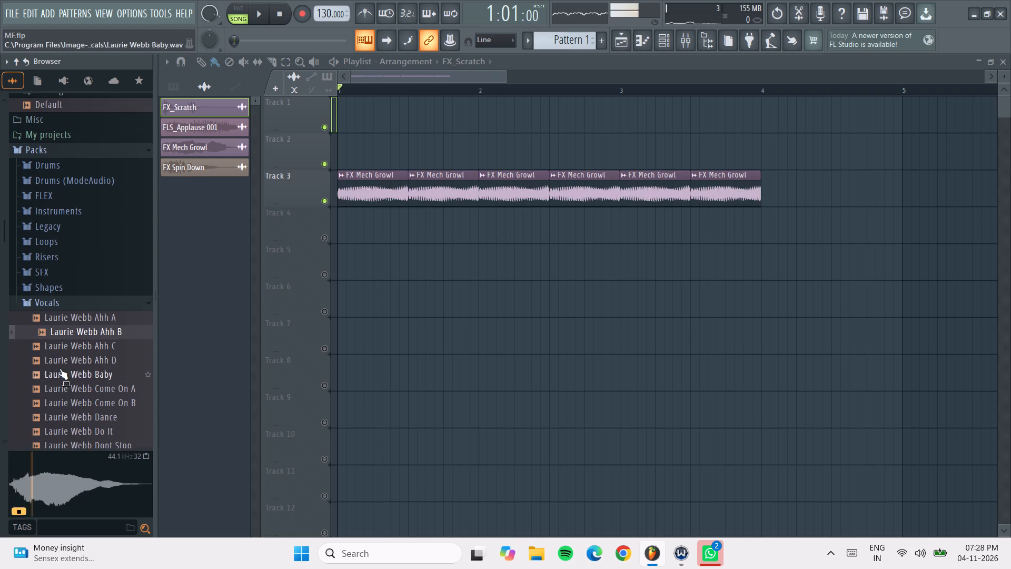
Audition the Laurie Webb vocal samples, including Dont Stop, Do It and Dance, to choose one for the arrangement.
double_click(60, 368)
double_click(68, 409)
triple_click(72, 444)
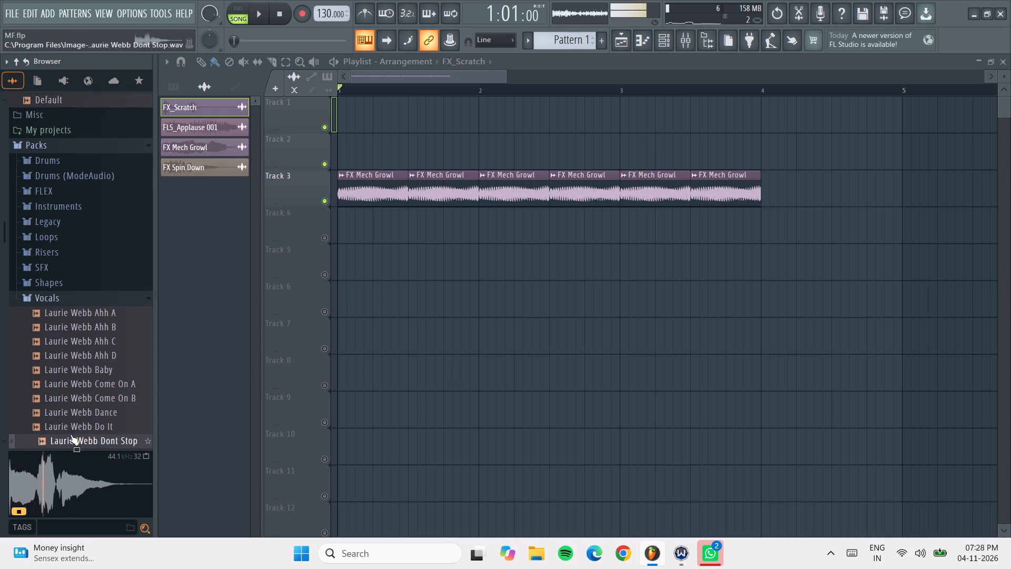
left_click(70, 434)
left_click(71, 430)
triple_click(71, 430)
double_click(71, 430)
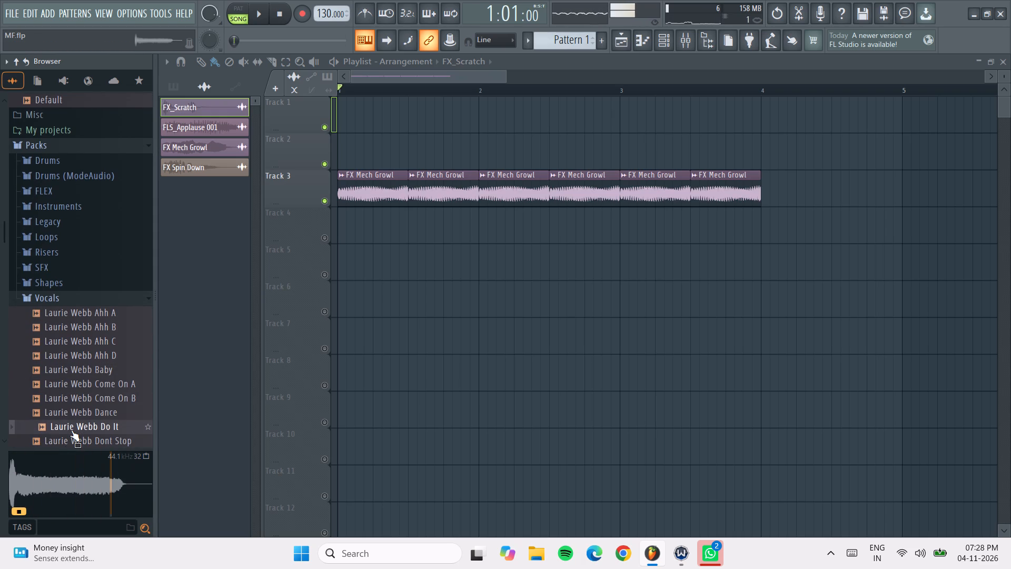
triple_click(71, 430)
left_click(71, 430)
left_click(71, 410)
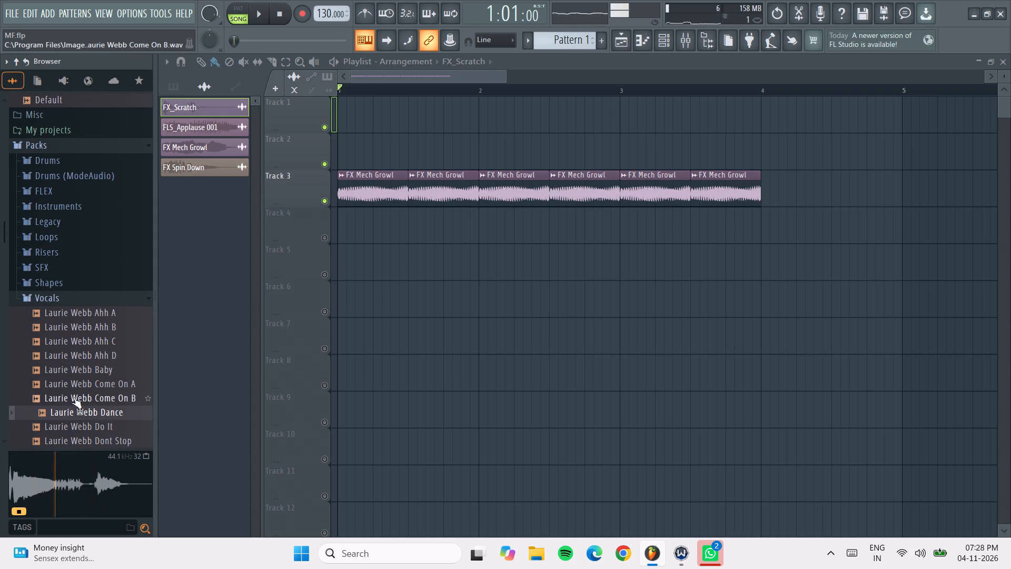
left_click(73, 397)
left_click(73, 405)
left_click(52, 420)
left_click(62, 410)
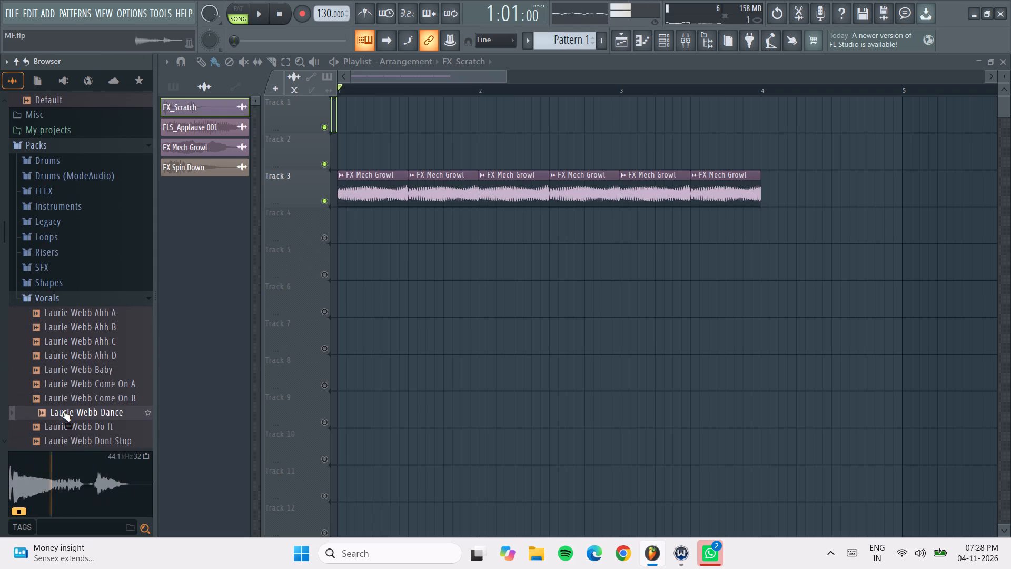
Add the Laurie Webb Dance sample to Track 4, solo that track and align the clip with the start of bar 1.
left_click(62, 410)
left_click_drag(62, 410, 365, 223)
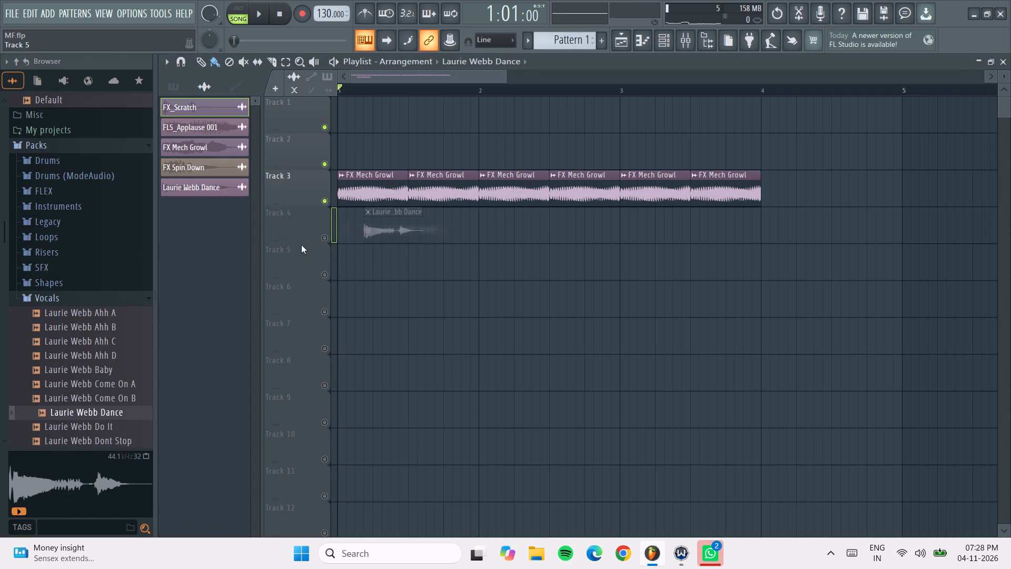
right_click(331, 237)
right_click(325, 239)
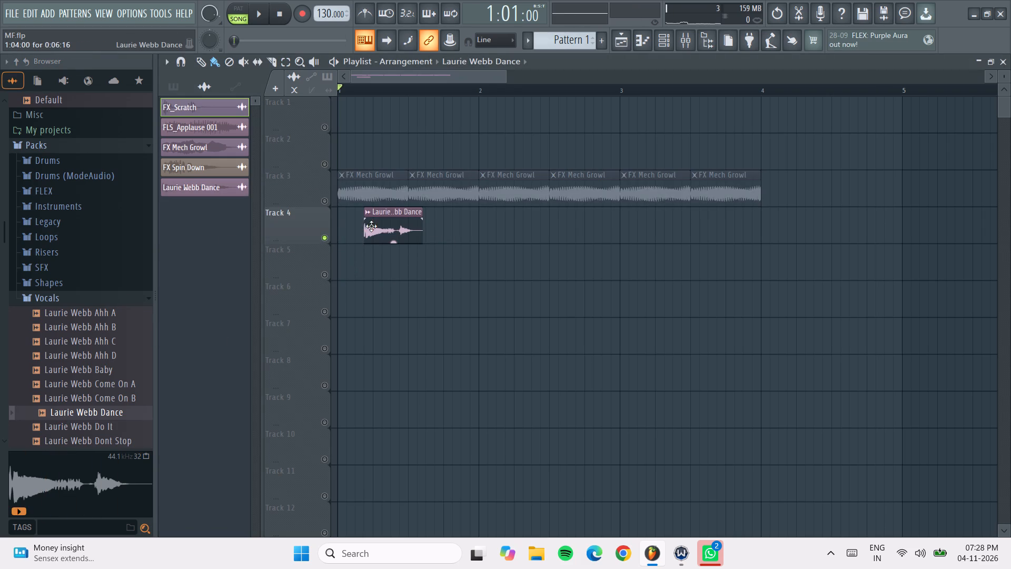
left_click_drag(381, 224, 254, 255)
Replay the opening of the soloed Laurie Webb Dance clip repeatedly at a closer zoom to find where to cut it.
key("space")
key("space")
key("space")
key("space")
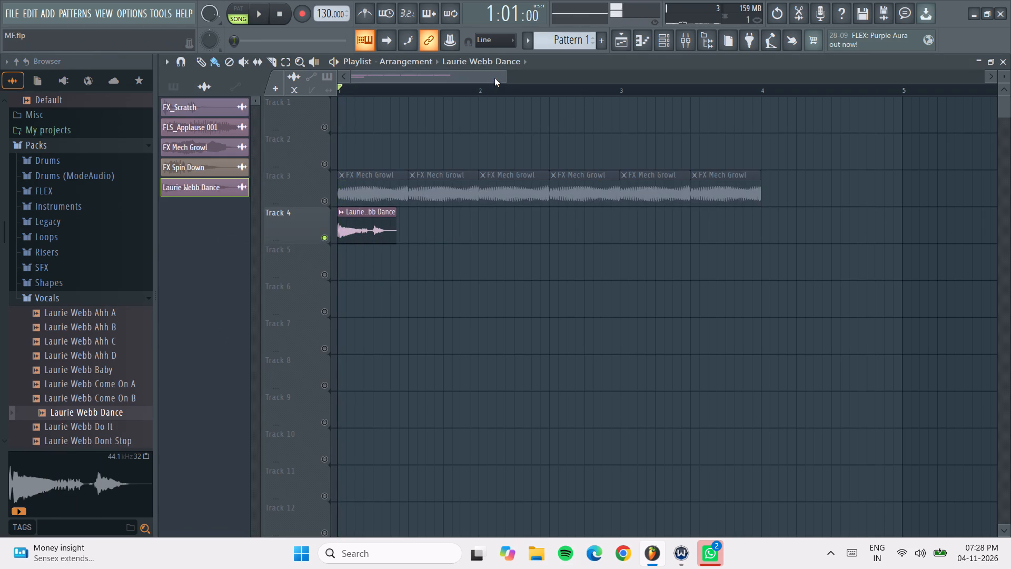
key("space")
key("space")
left_click_drag(508, 72, 393, 153)
key("space")
key("space")
key("space")
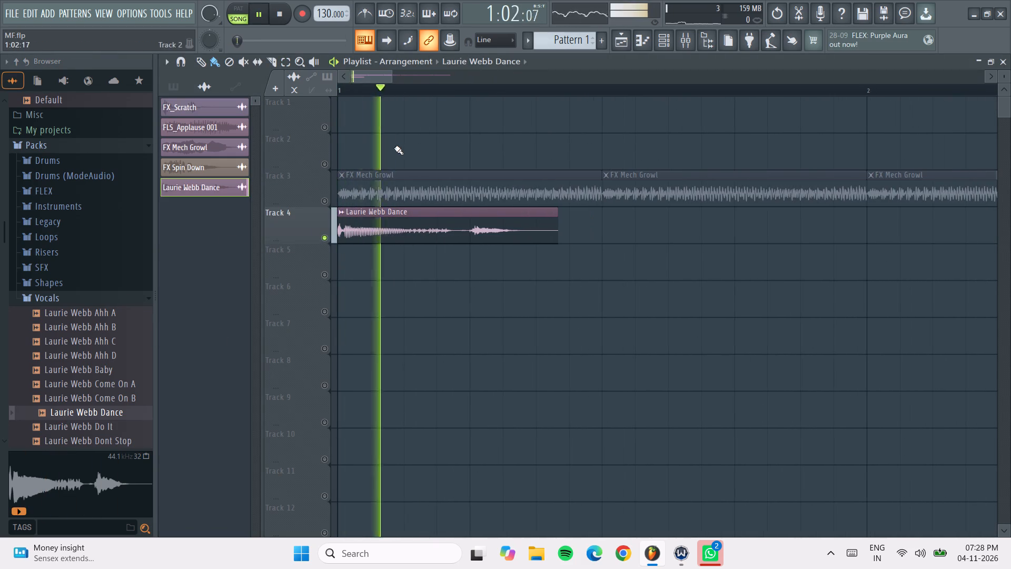
key("space")
key("space")
key("space")
key("space")
key("space")
key("space")
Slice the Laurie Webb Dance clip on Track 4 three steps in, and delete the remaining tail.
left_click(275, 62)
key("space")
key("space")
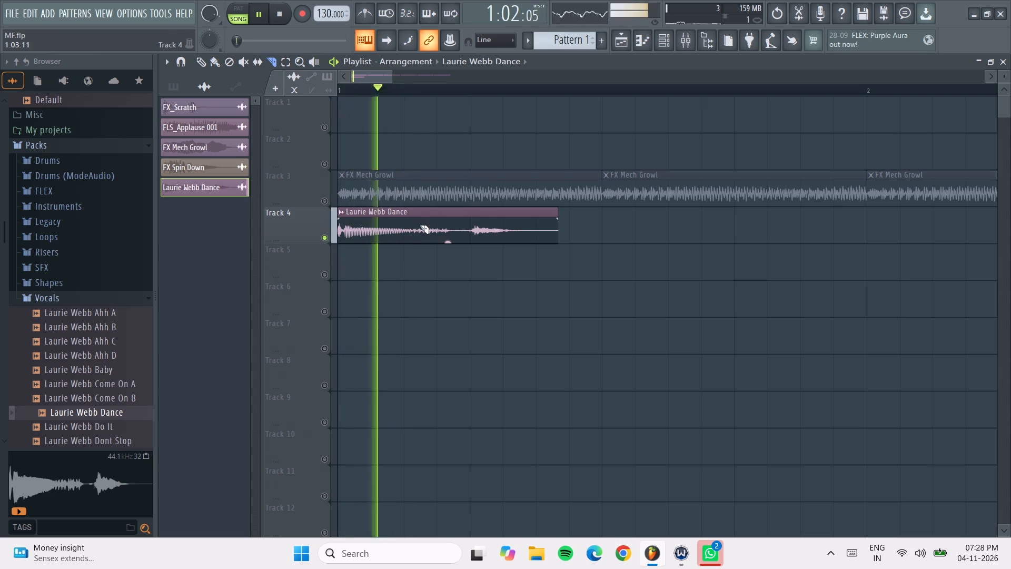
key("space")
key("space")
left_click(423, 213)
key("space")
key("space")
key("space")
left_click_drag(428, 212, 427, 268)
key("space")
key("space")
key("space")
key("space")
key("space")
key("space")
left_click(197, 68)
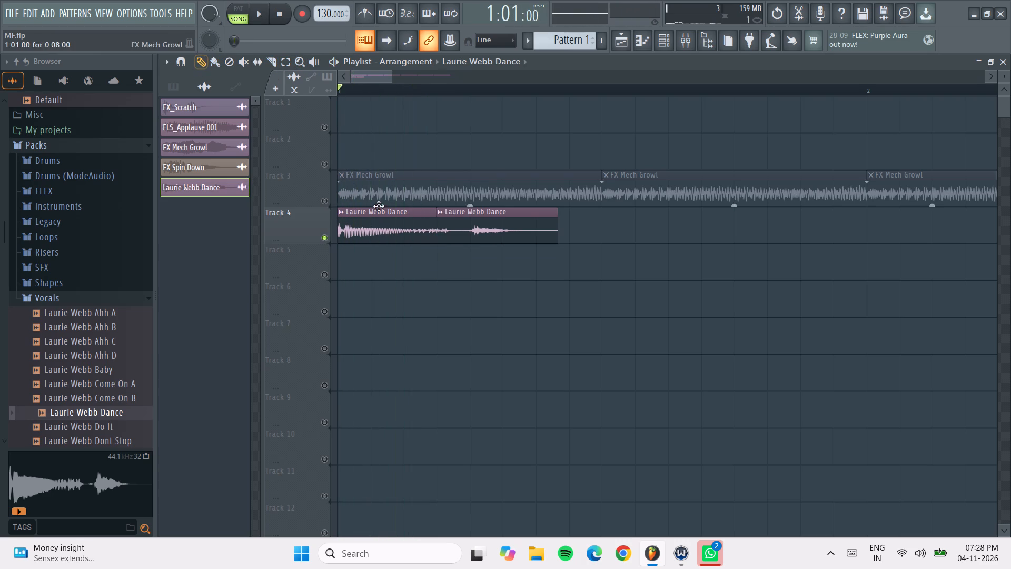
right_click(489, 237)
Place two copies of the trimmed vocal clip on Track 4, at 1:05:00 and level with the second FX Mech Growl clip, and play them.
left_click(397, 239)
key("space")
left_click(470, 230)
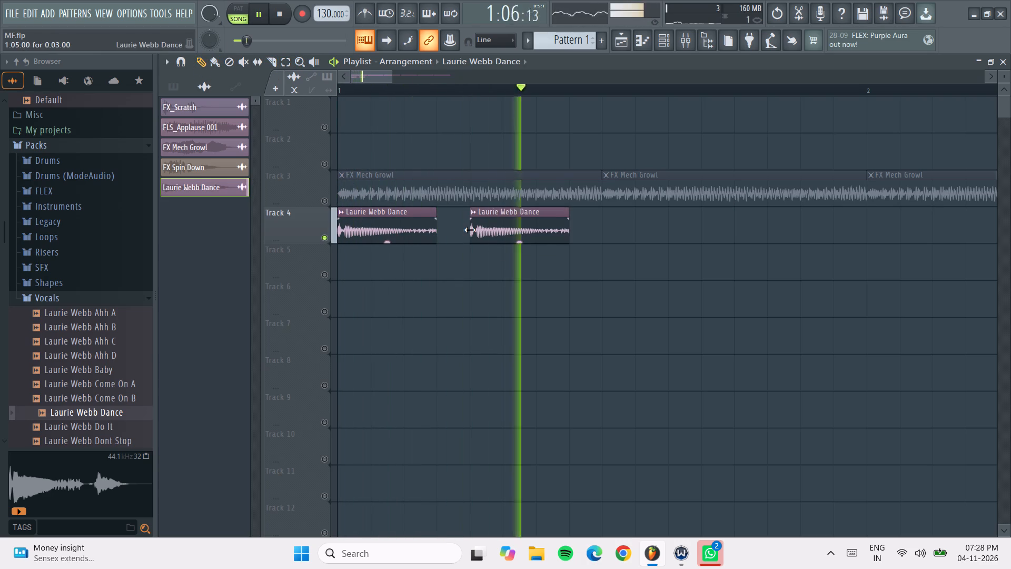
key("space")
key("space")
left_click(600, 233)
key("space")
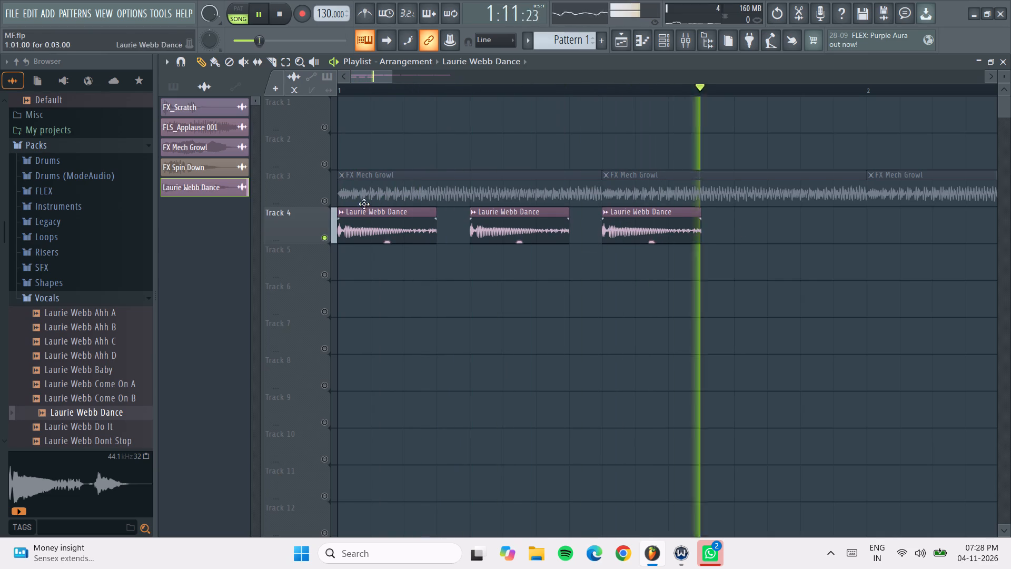
Enable Track 3 and play FX Mech Growl together with the vocal clips.
left_click(326, 201)
key("space")
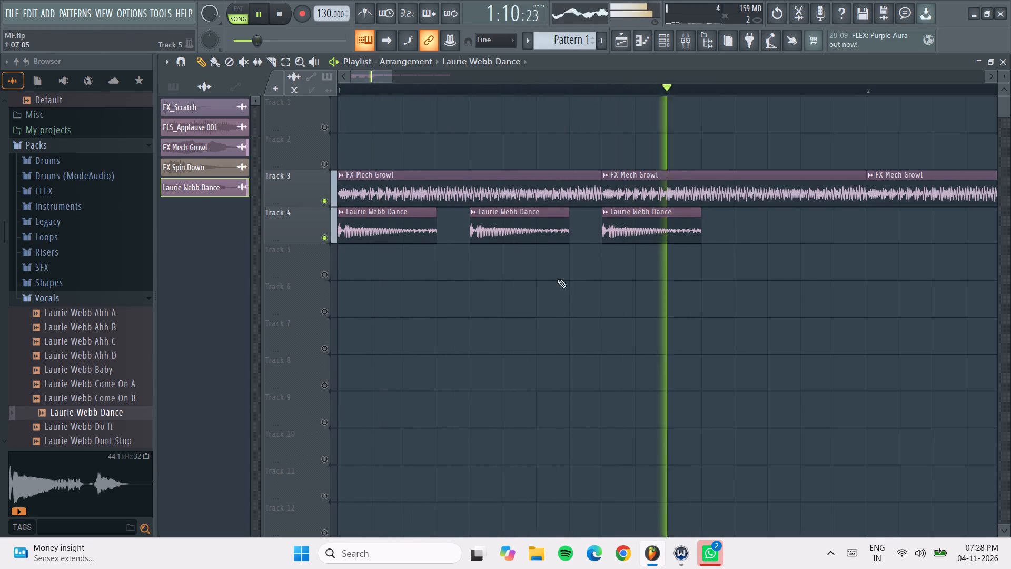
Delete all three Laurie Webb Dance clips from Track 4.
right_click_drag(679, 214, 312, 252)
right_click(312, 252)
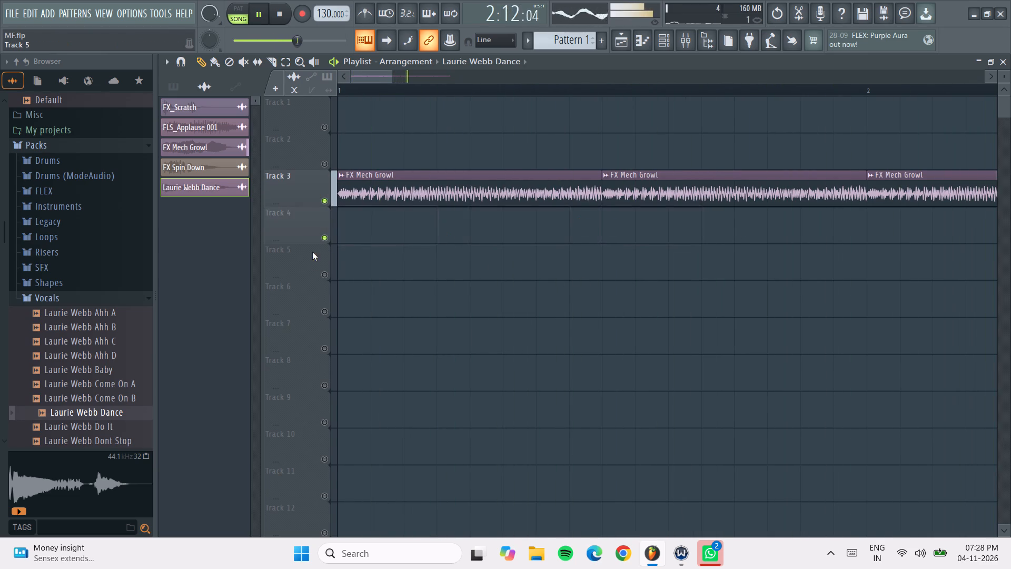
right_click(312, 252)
Audition the Laurie Webb Ahh A, Ahh C, Ahh D and Baby vocal samples over the playing arrangement, and stop playback.
left_click_drag(58, 320, 56, 314)
left_click(56, 314)
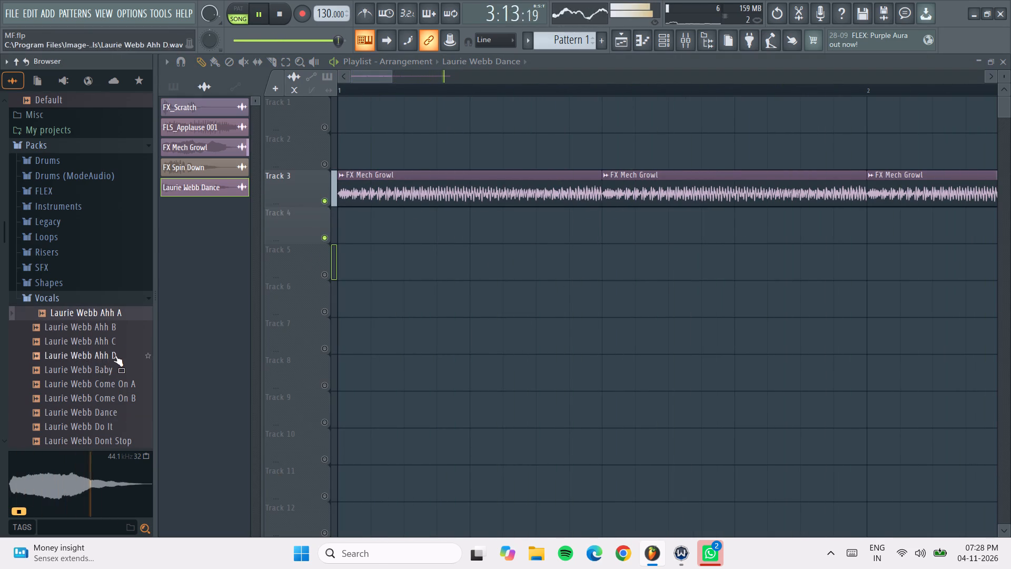
left_click(122, 338)
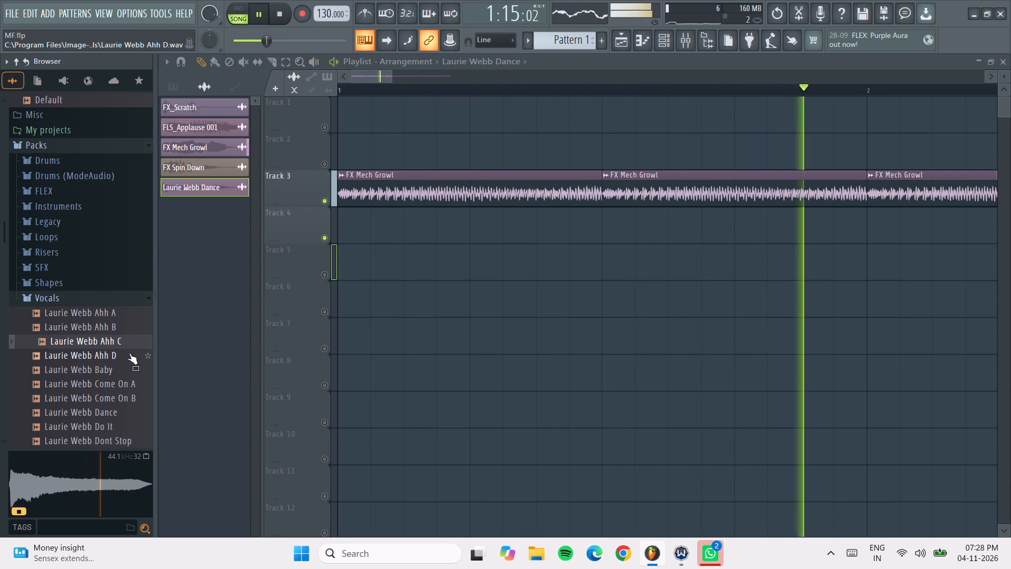
left_click(129, 353)
left_click(123, 369)
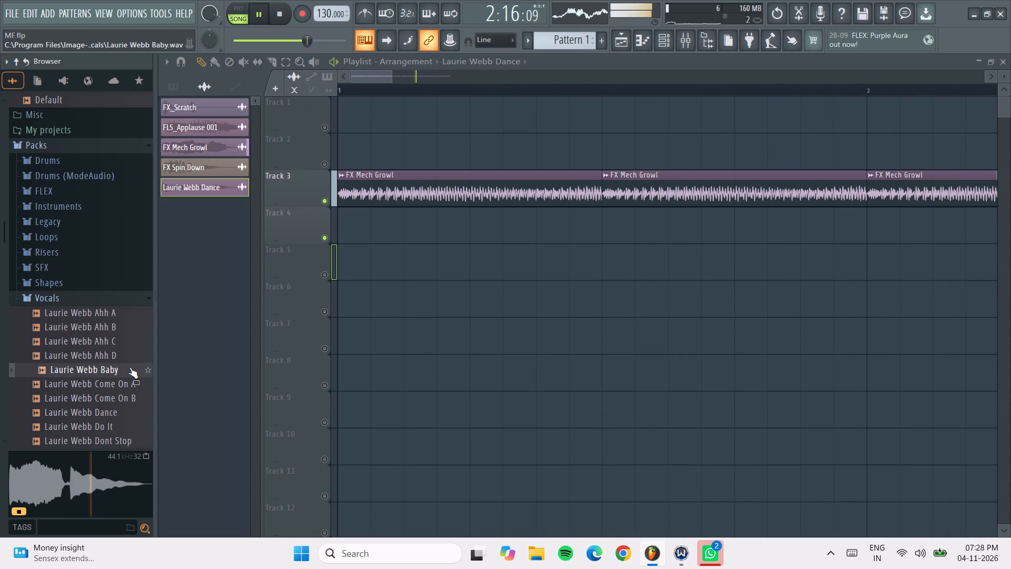
left_click(130, 367)
left_click(130, 367)
left_click(130, 367)
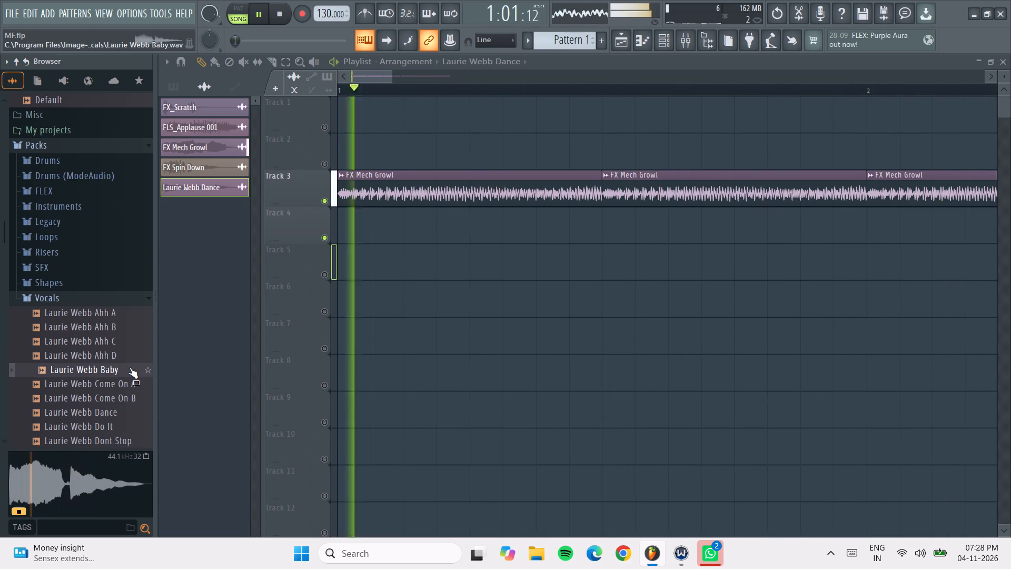
triple_click(130, 367)
triple_click(130, 367)
triple_click(130, 367)
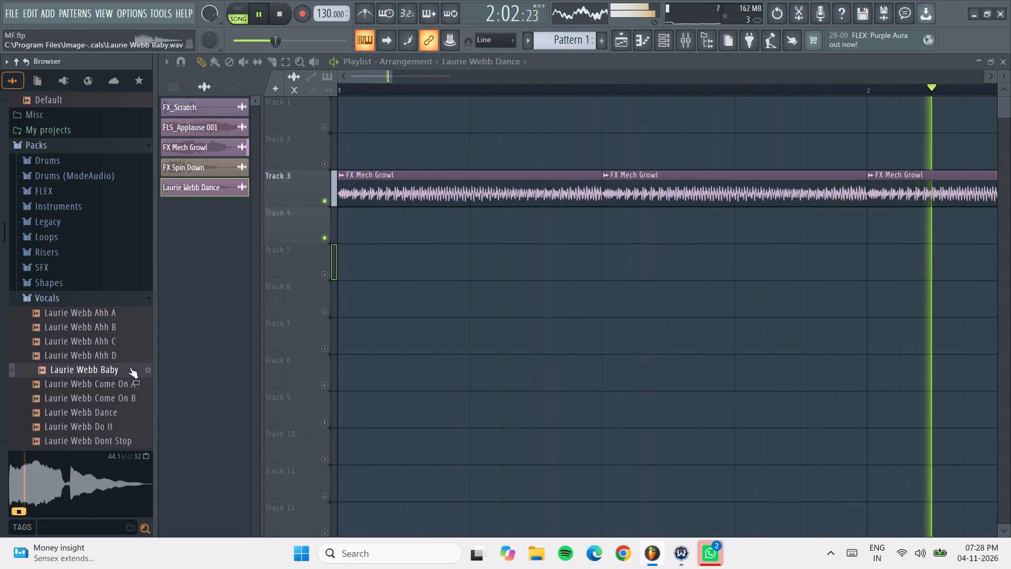
left_click(130, 367)
key("space")
Audition riser samples from the Risers pack, including Riser Gathering, Laboratory, Jetbike and Hoover.
left_click(71, 305)
left_click(68, 259)
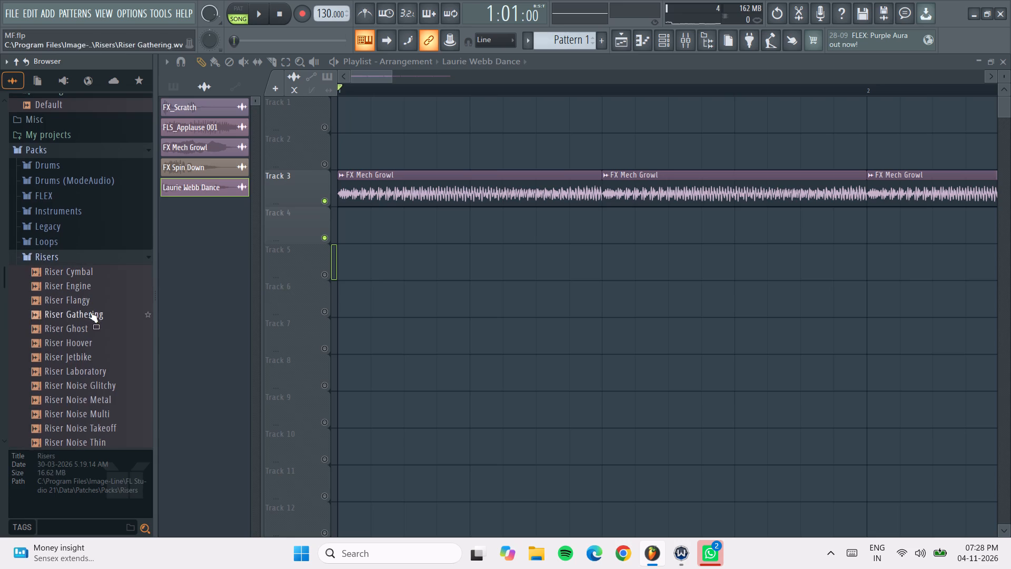
left_click(90, 311)
left_click(105, 370)
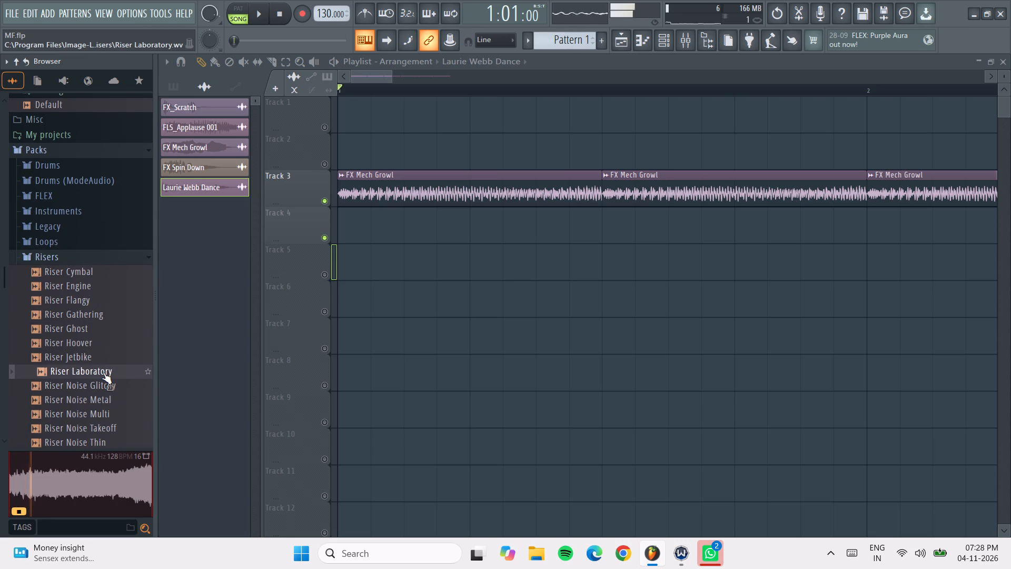
left_click(100, 362)
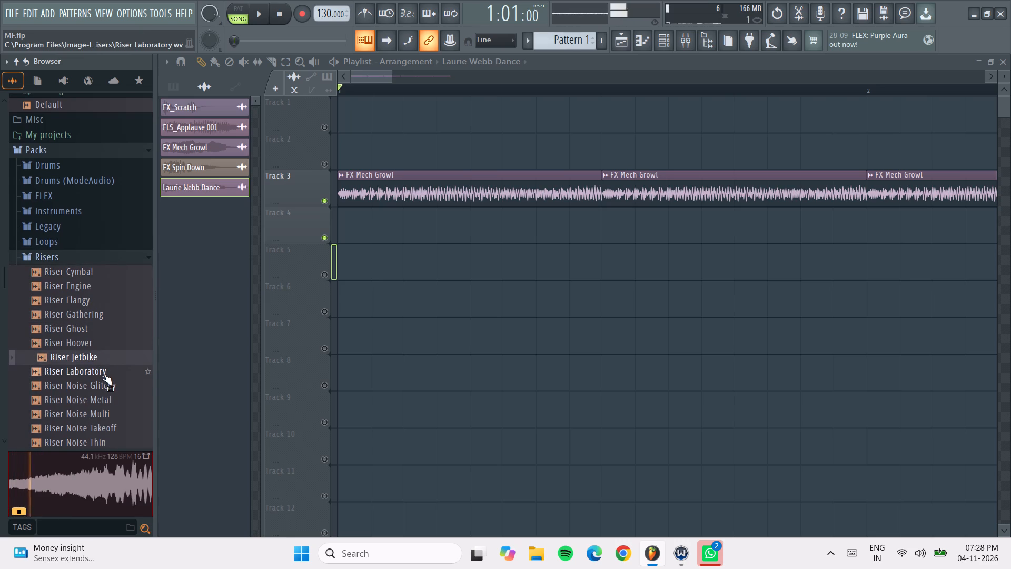
left_click(98, 347)
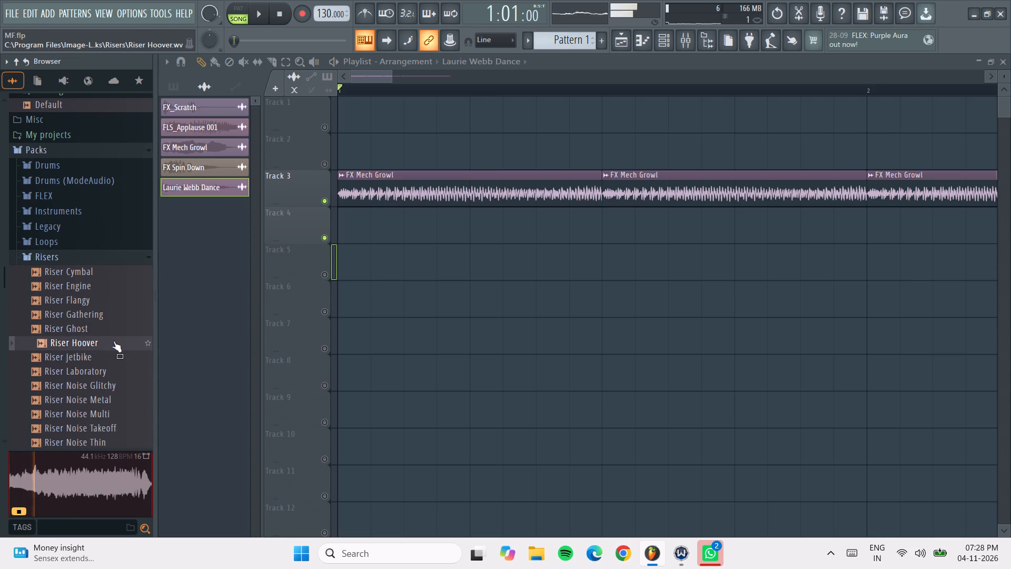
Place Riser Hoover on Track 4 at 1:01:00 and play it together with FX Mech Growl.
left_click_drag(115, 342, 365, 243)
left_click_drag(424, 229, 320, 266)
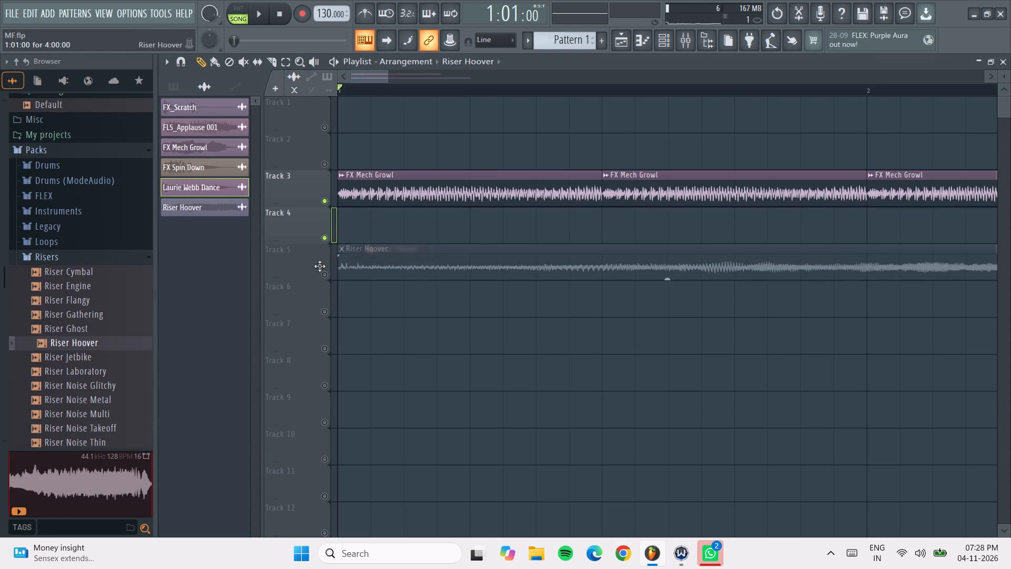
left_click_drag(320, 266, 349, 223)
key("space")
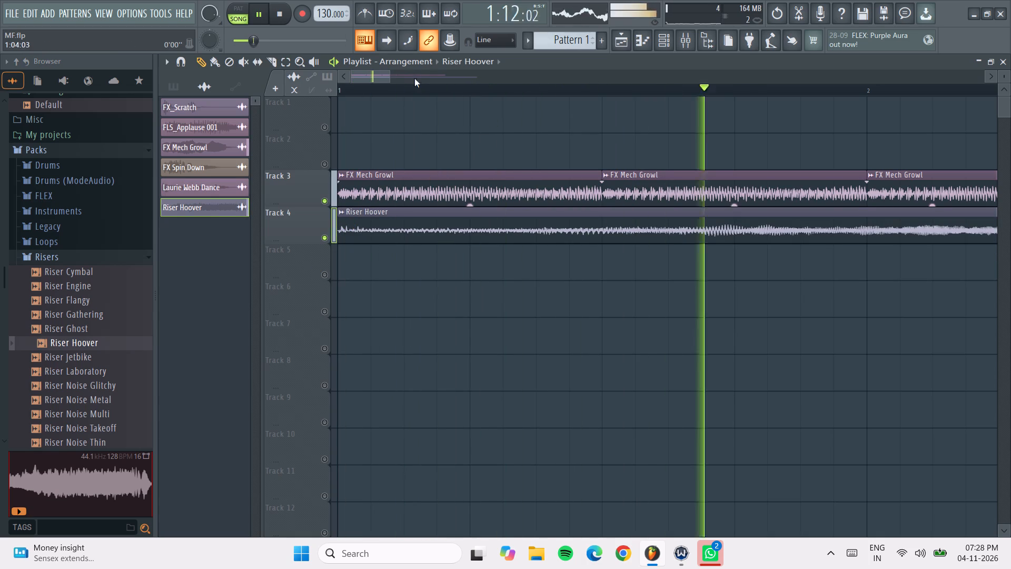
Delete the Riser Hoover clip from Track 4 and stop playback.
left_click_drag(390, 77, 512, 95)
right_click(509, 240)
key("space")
Audition more samples throughout the Risers pack, including Riser Laboratory, Noise Metal, Flangy, Cymbal, Storm and Prizmic.
left_click_drag(102, 362, 120, 358)
left_click(120, 374)
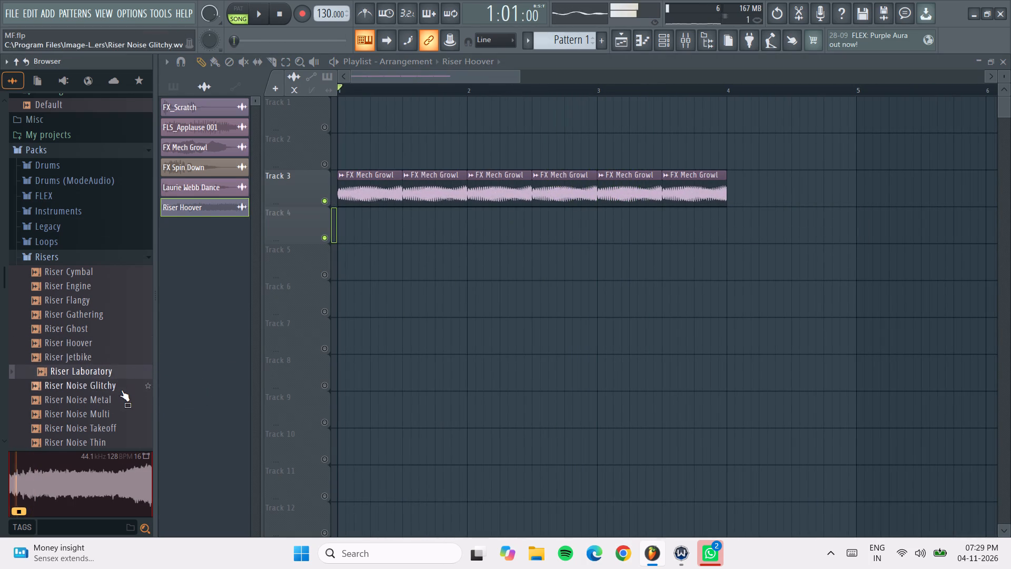
left_click(121, 394)
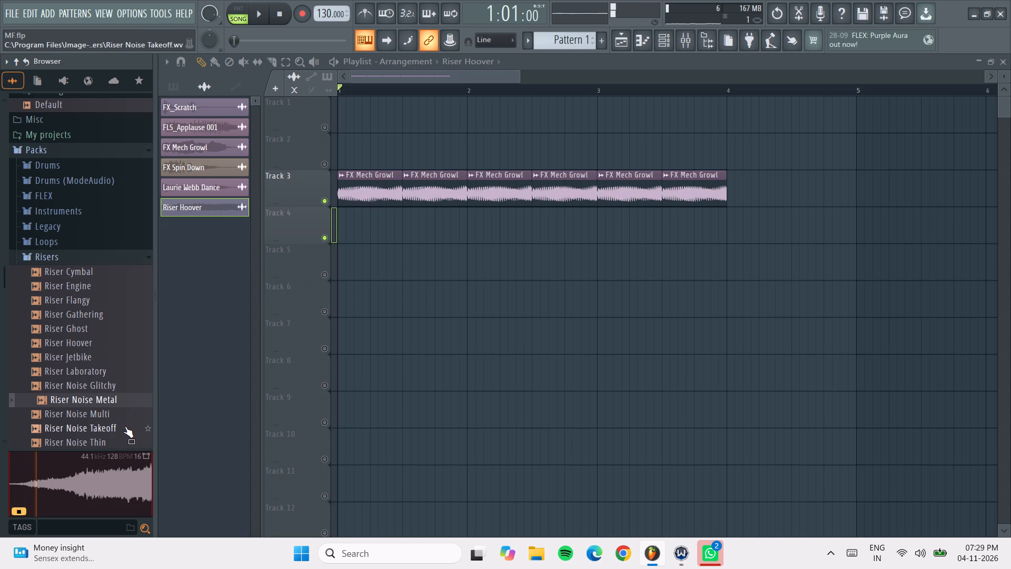
left_click(122, 422)
left_click(86, 289)
left_click(90, 299)
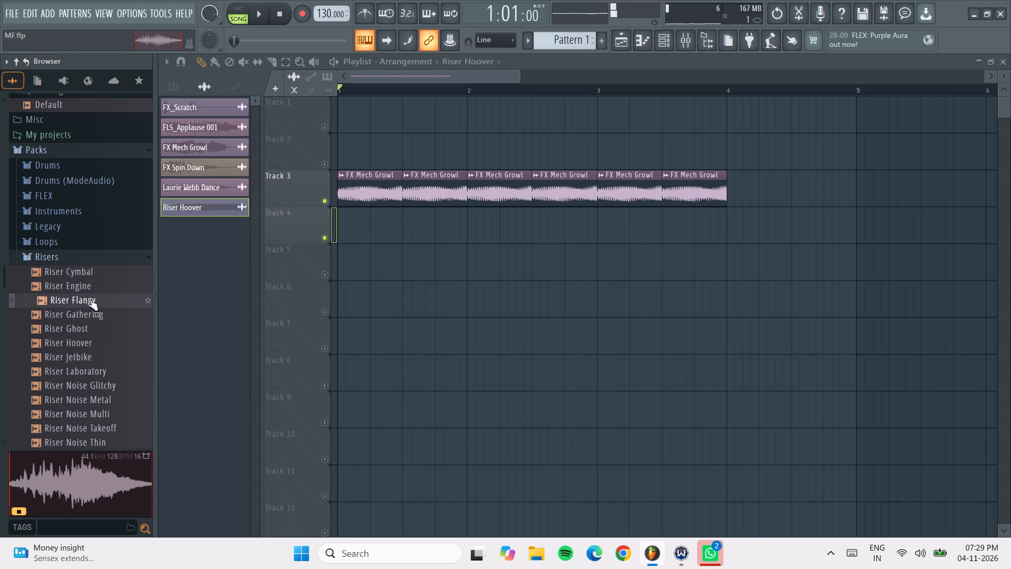
left_click(102, 270)
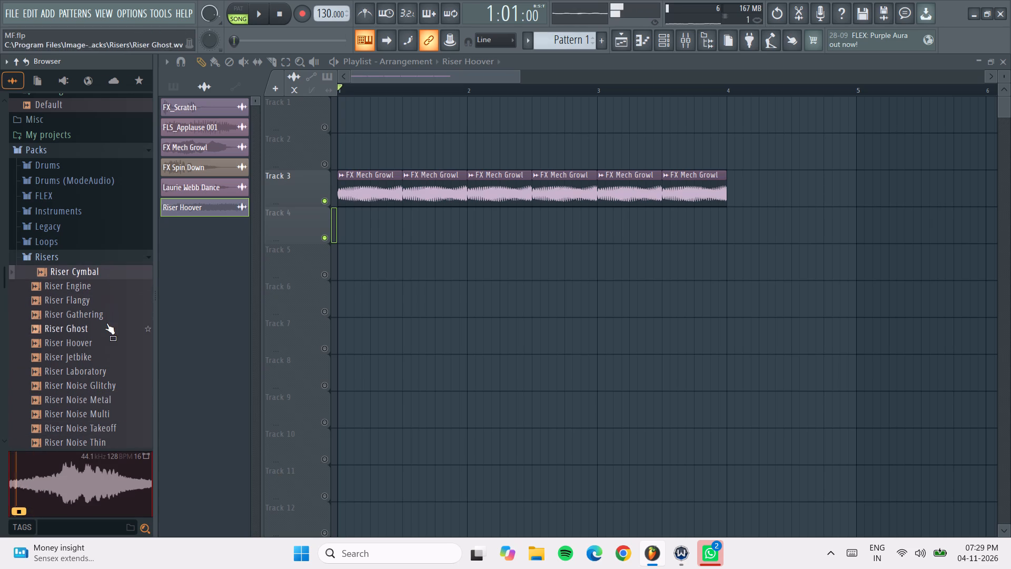
left_click(102, 377)
scroll(102, 377, "down", 2)
left_click(93, 330)
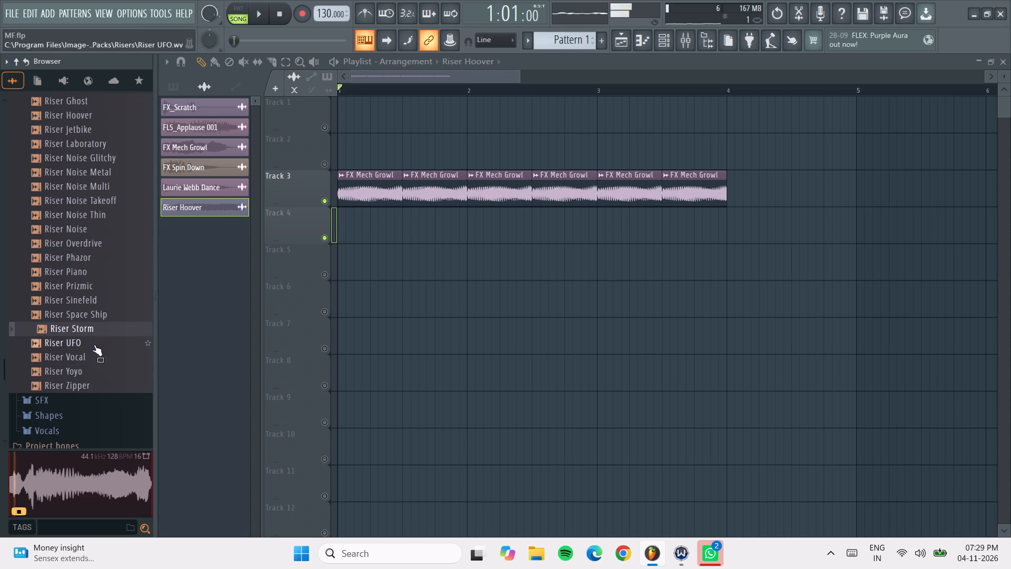
left_click(94, 362)
left_click(108, 286)
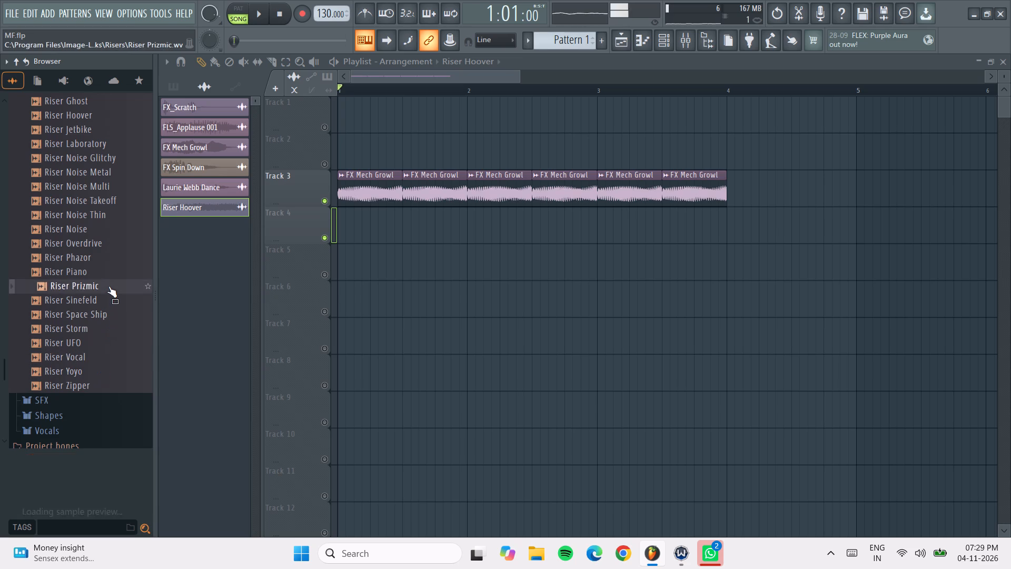
scroll(118, 278, "up", 4)
scroll(84, 341, "down", 1)
scroll(61, 388, "down", 2)
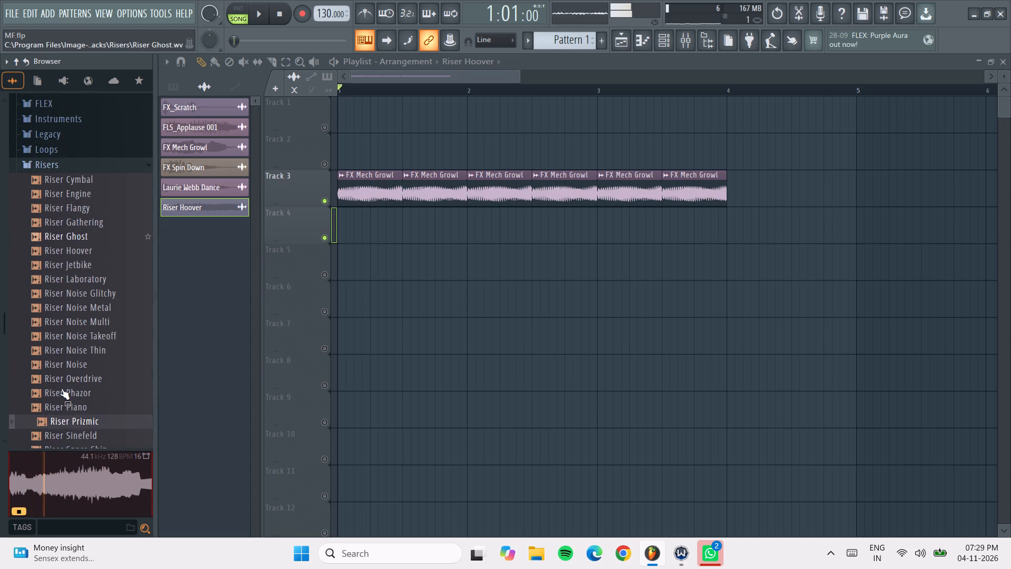
left_click(48, 151)
scroll(57, 166, "up", 1)
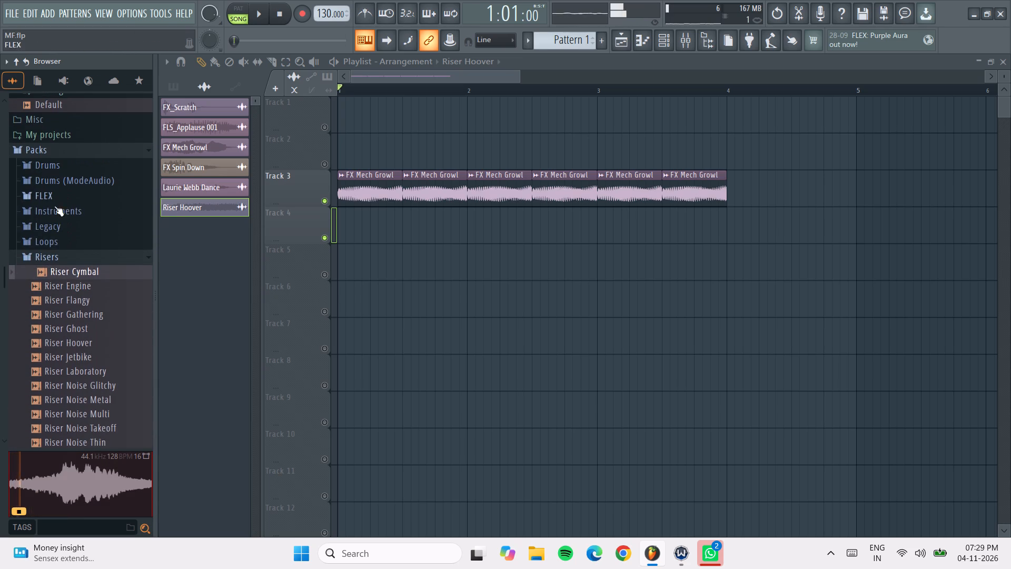
Switch from the Risers pack to the SFX pack and audition FX Big Reverse, FX Drone Strings Rev and FX Echo FM.
left_click(67, 261)
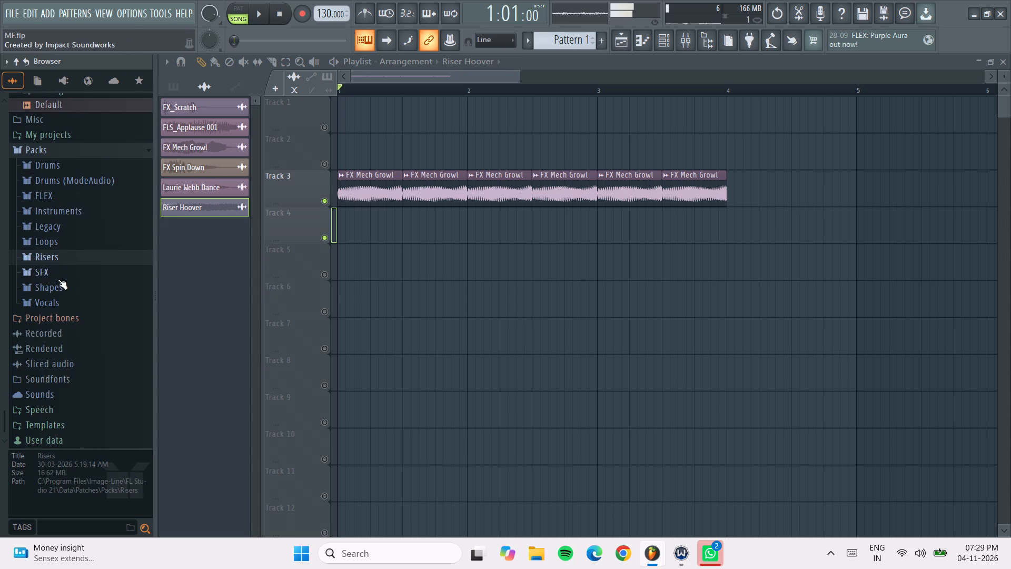
left_click(60, 272)
left_click(59, 292)
left_click(56, 327)
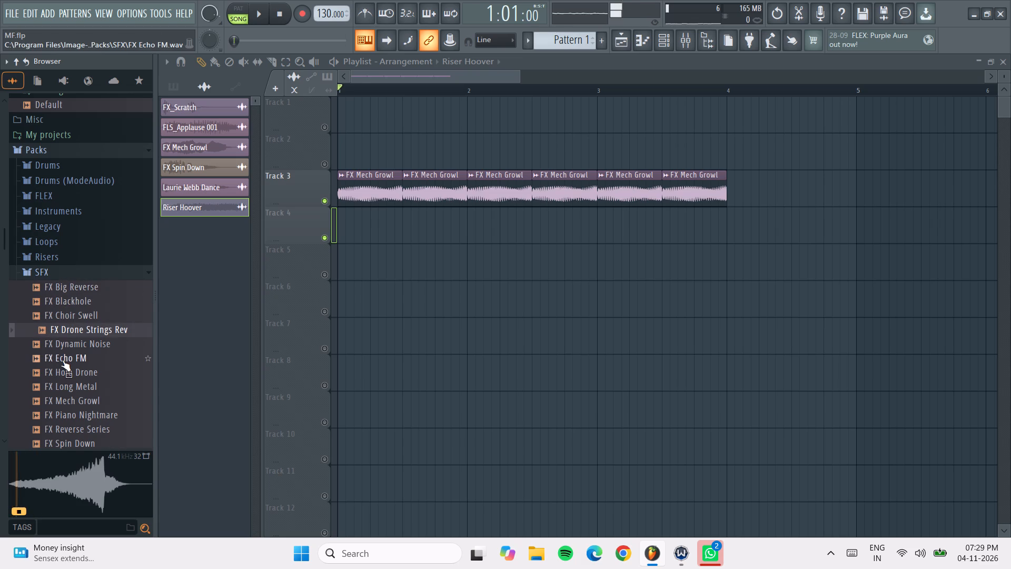
left_click(63, 360)
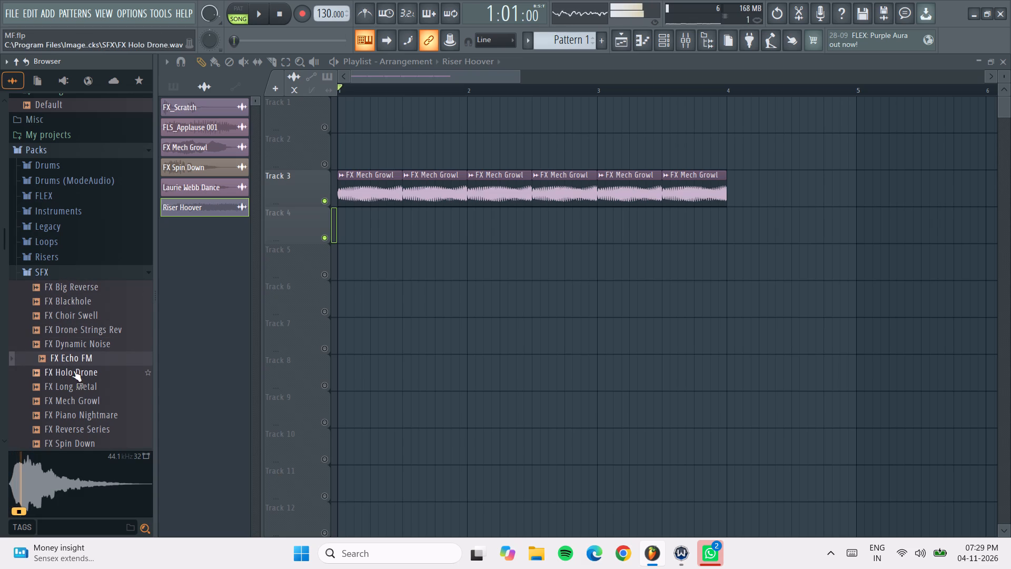
Add FX Echo FM to the project's audio clips and order it above Riser Hoover.
left_click_drag(71, 365, 209, 212)
left_click_drag(219, 199, 295, 154)
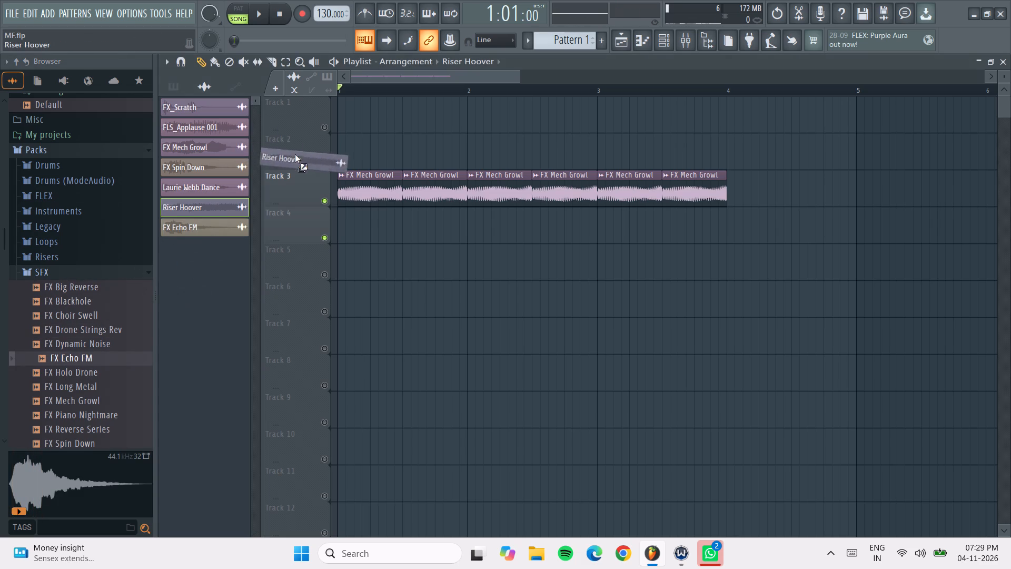
left_click_drag(295, 154, 202, 234)
Place a single FX Echo FM clip on Track 4 at 1:01:00 and play it with FX Mech Growl.
left_click(206, 212)
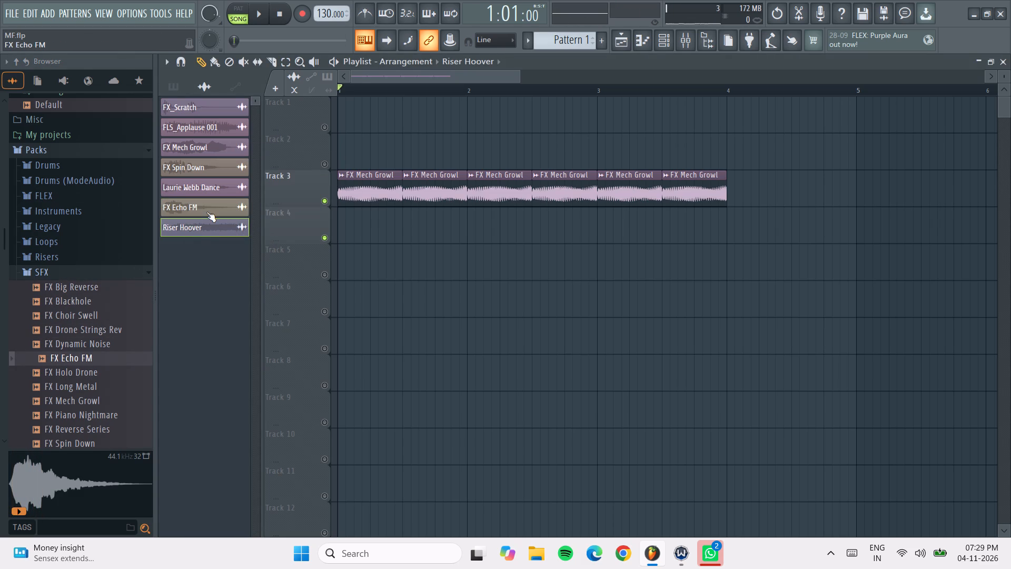
left_click(363, 241)
left_click_drag(338, 247, 345, 237)
right_click(395, 261)
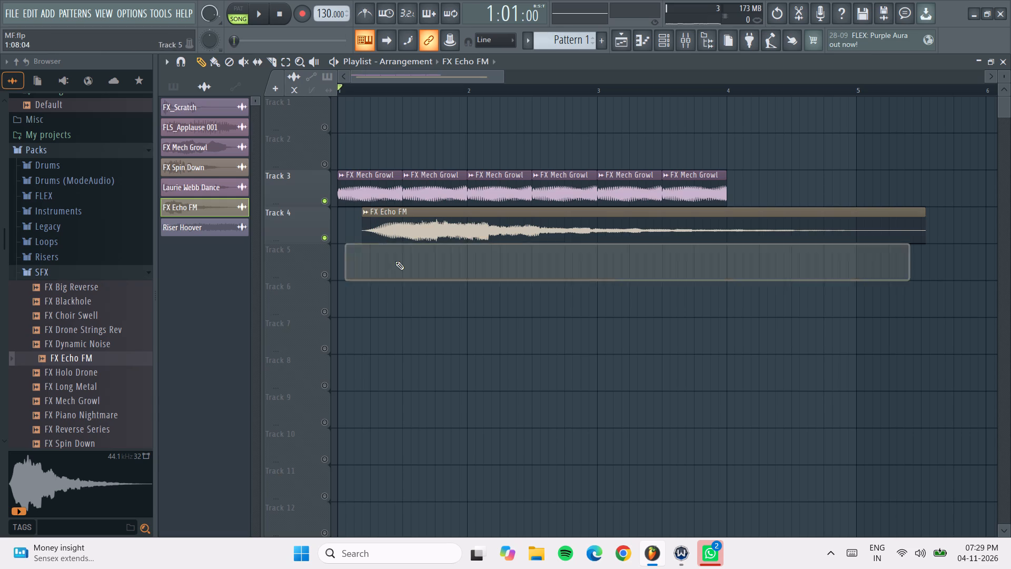
left_click_drag(436, 215, 373, 224)
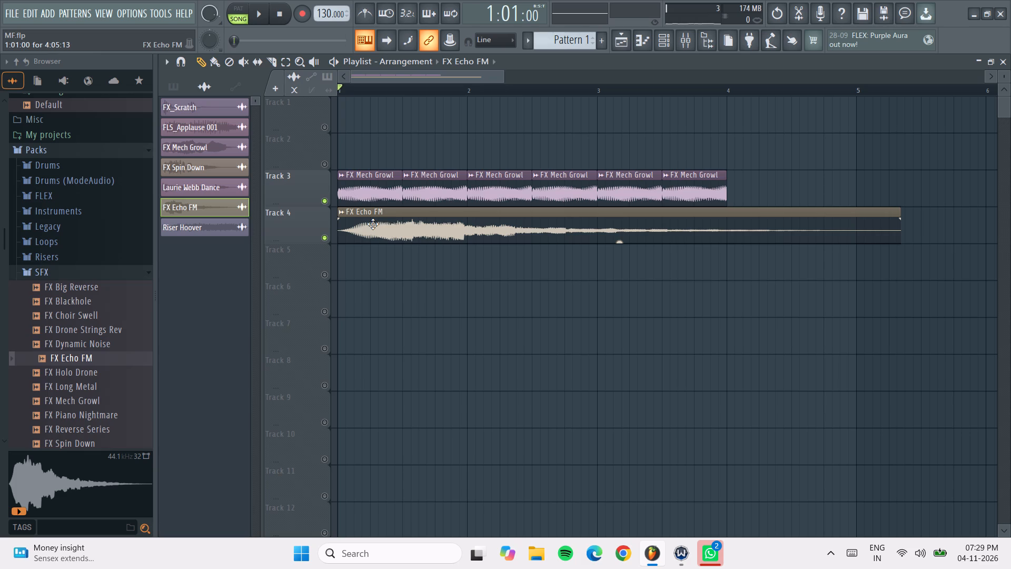
key("space")
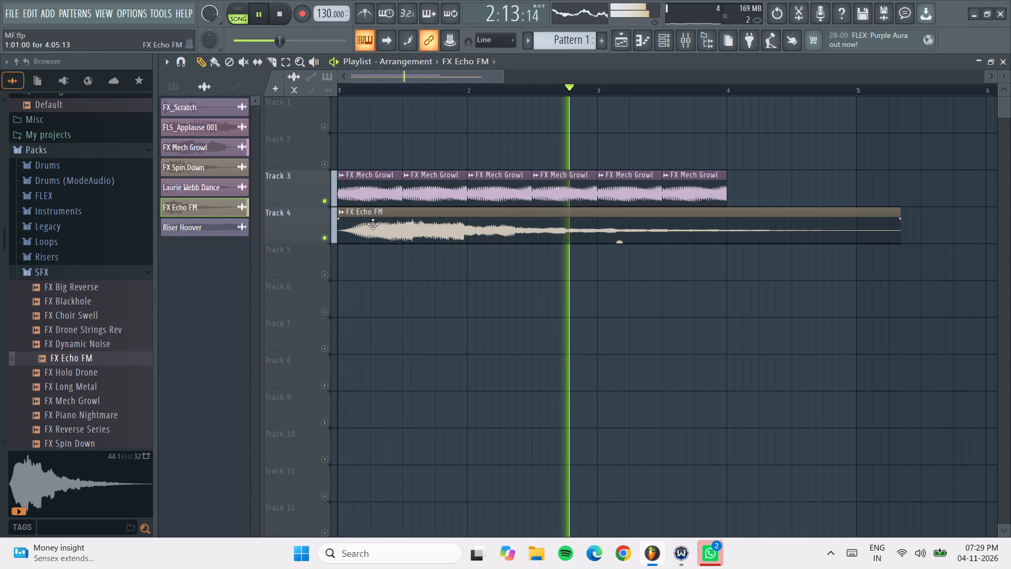
Slice FX Echo FM at bar 4, level with the end of FX Mech Growl, delete the tail, and play the arrangement.
left_click(273, 63)
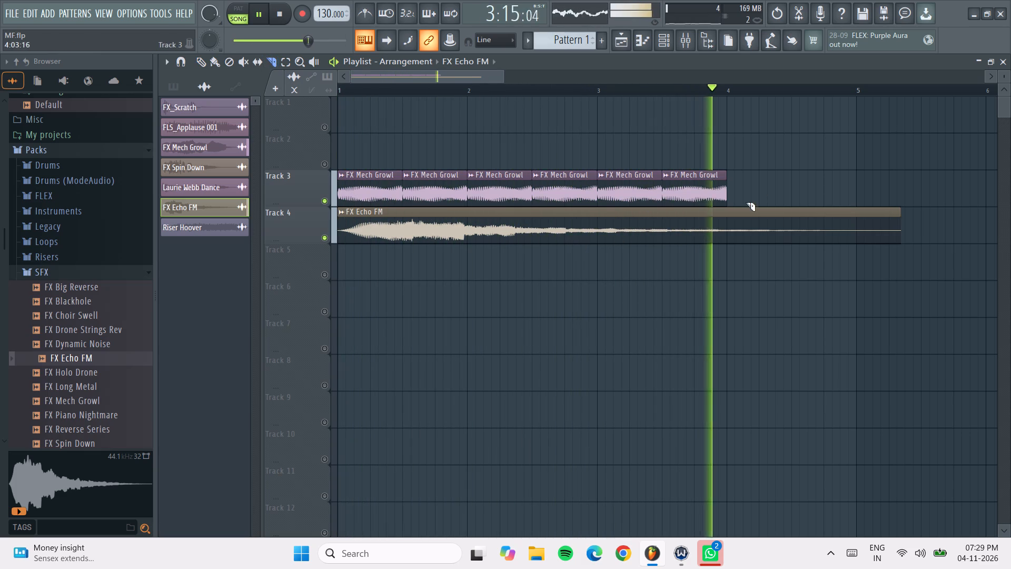
left_click(726, 212)
left_click_drag(726, 212, 726, 273)
key("space")
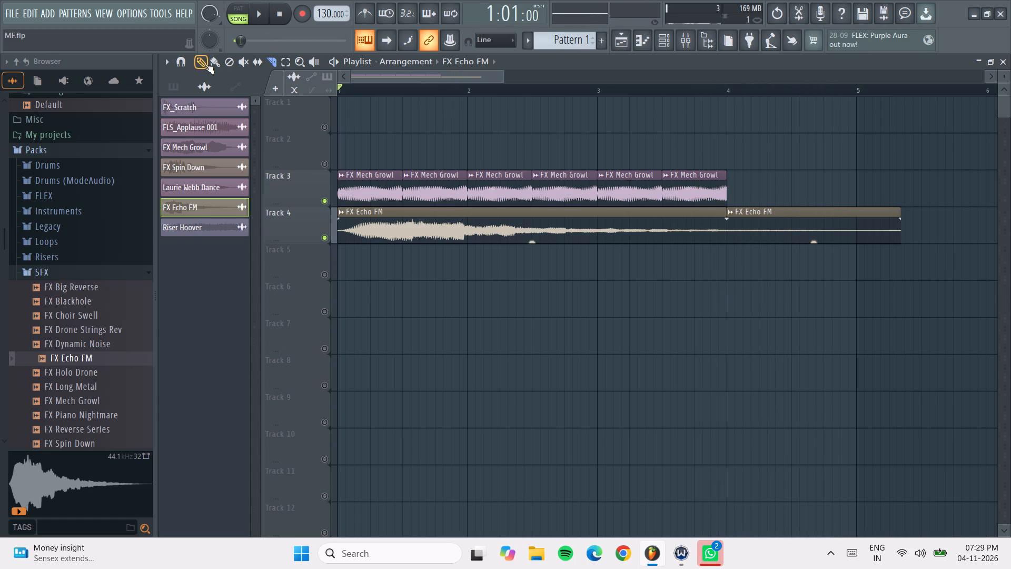
left_click(199, 62)
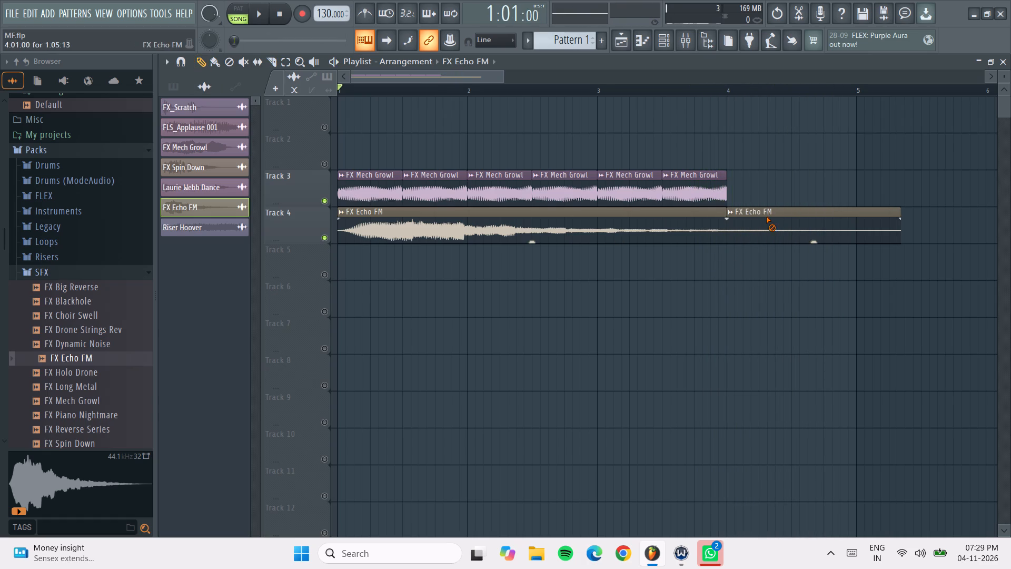
right_click(766, 217)
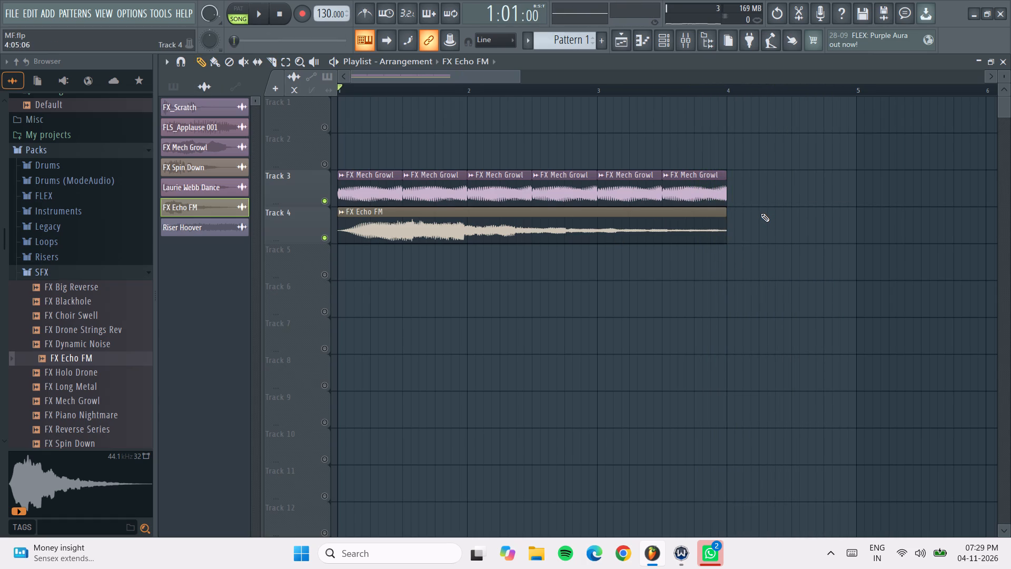
key("space")
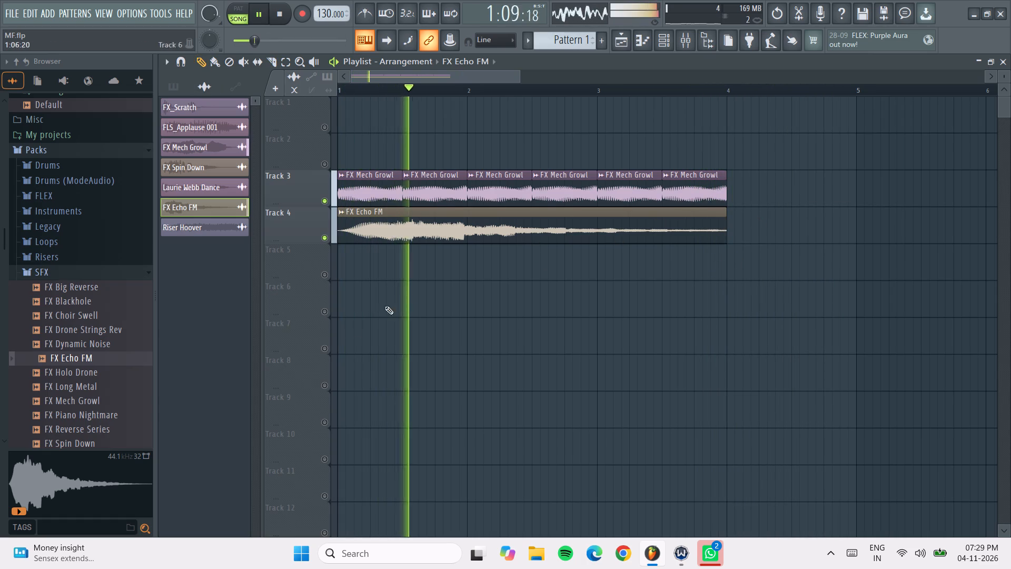
Audition more samples in the SFX pack, including FX Holo Drone, FX Reverse Series, SFX Crush Explode and SFX Cym Airy.
left_click(96, 369)
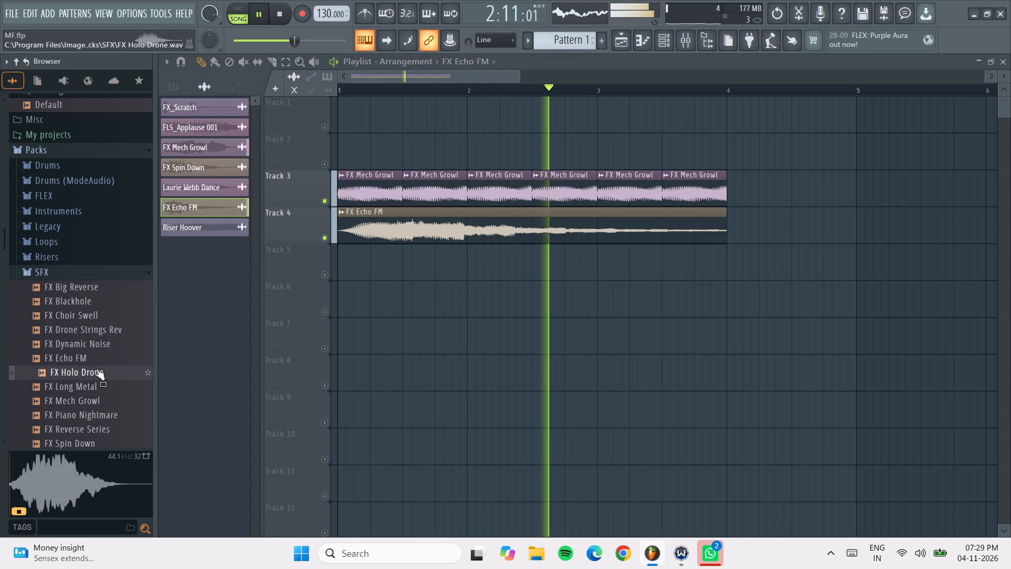
key("space")
left_click(99, 395)
left_click(103, 425)
scroll(123, 410, "down", 2)
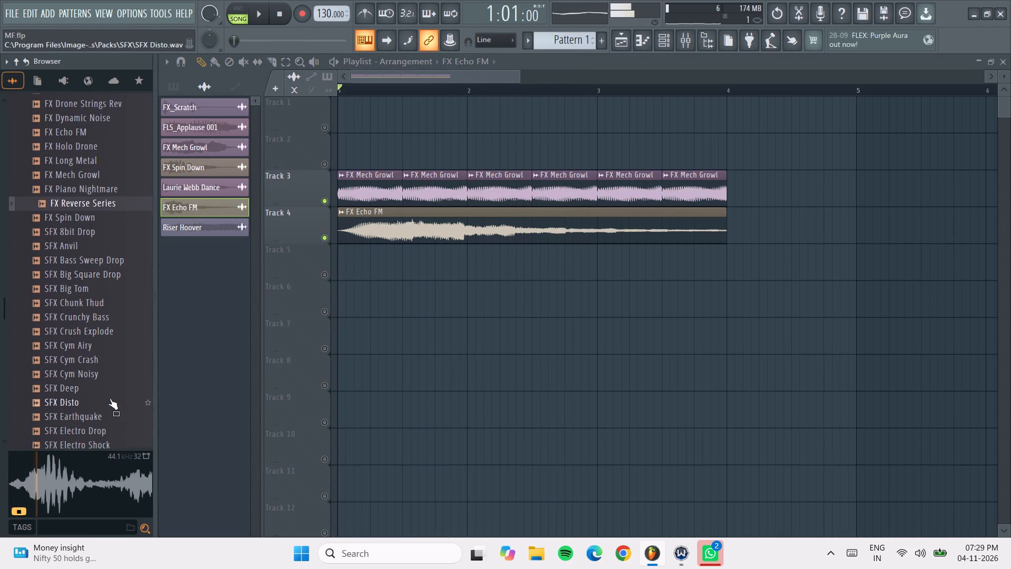
left_click(88, 335)
left_click(101, 342)
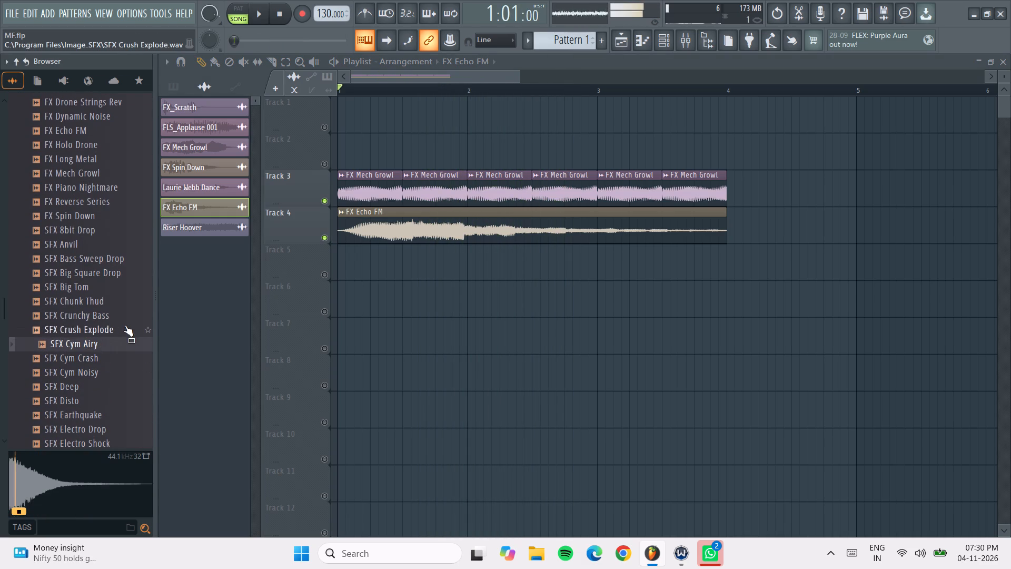
Place SFX Crush Explode on Track 5 at 1:01:00 and re-enable all the muted tracks.
left_click_drag(125, 325, 323, 282)
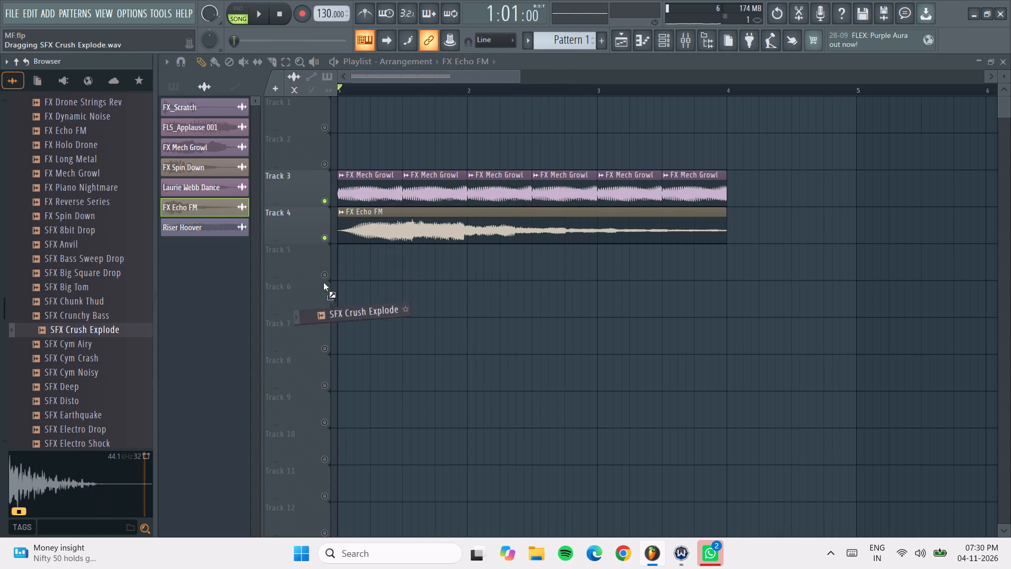
left_click_drag(323, 282, 346, 264)
right_click(324, 277)
right_click(324, 277)
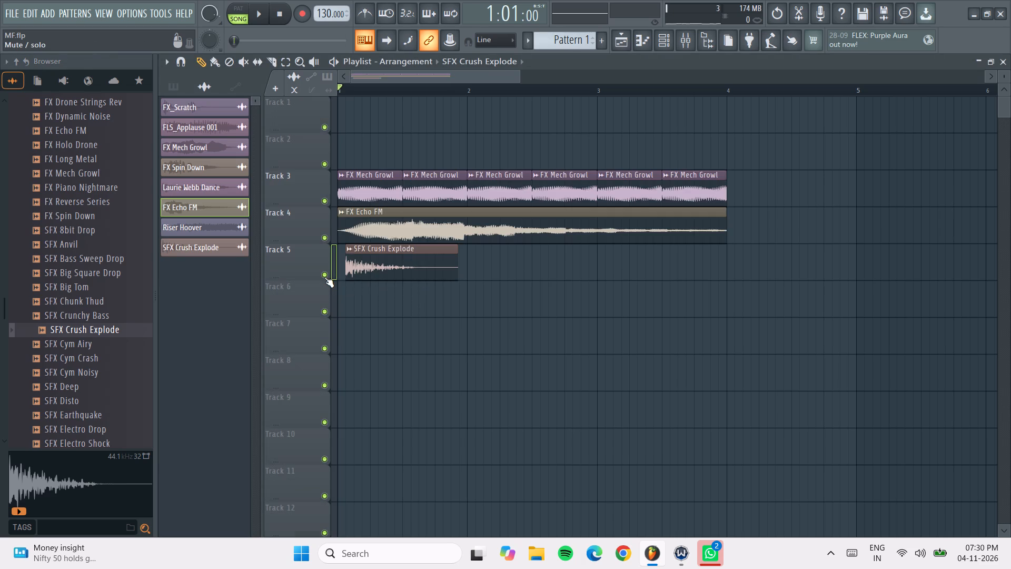
left_click_drag(371, 250, 325, 264)
Delete the FX Echo FM clip from Track 4 and play the arrangement.
right_click(386, 219)
key("space")
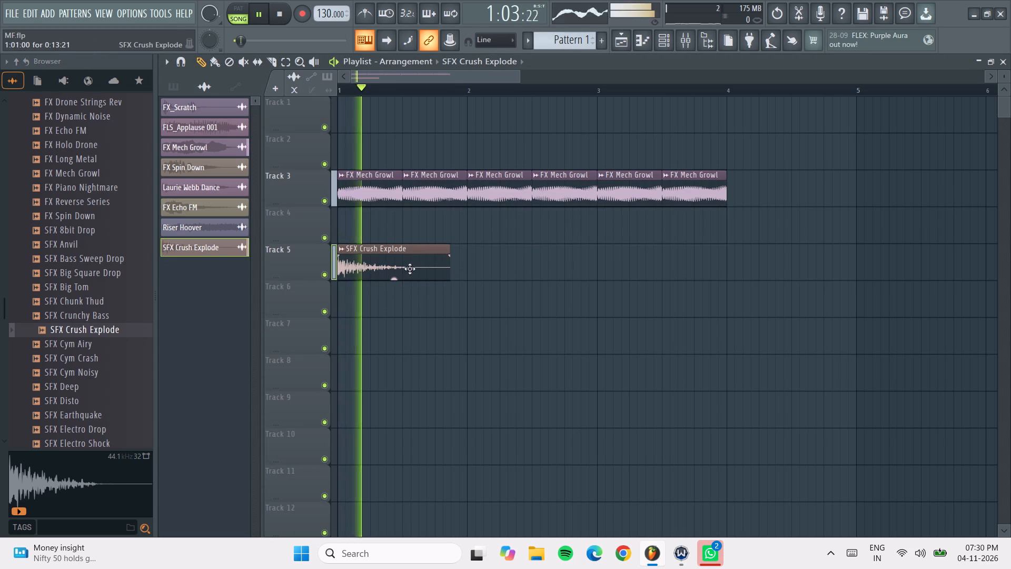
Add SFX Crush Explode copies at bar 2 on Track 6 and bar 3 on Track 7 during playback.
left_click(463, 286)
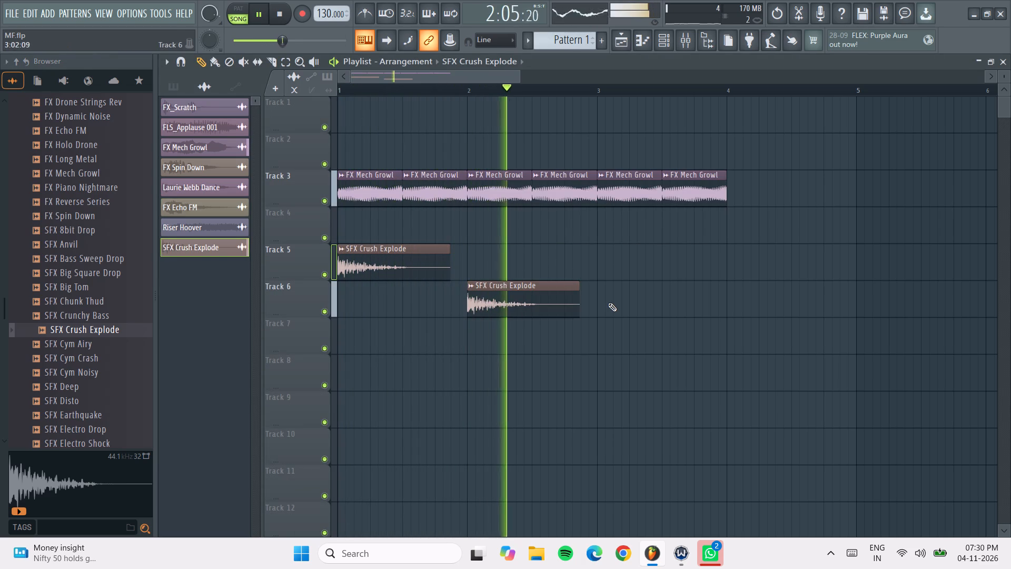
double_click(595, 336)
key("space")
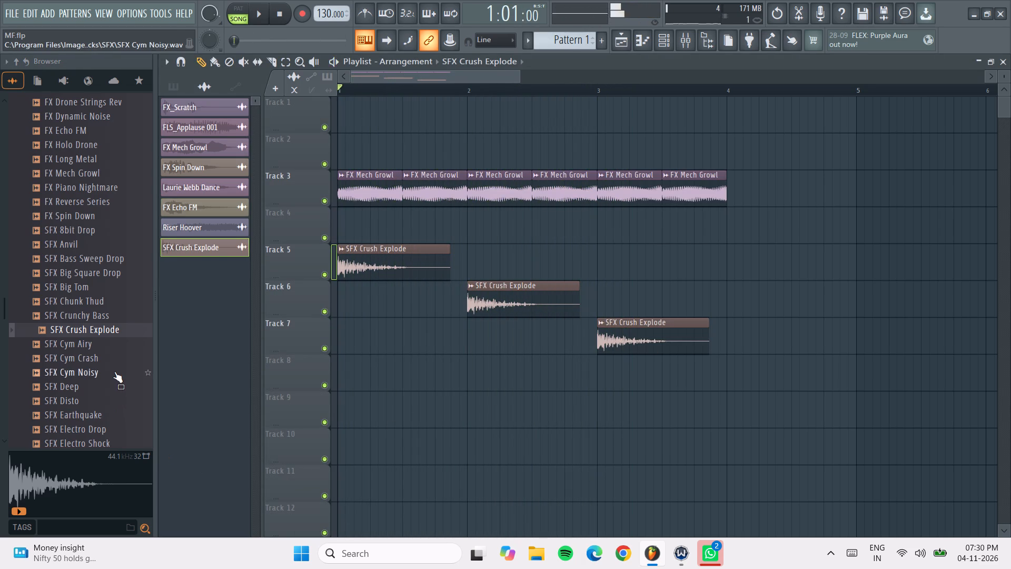
Audition SFX Cym Crash and SFX Cym Noisy, and place SFX Cym Crash on Track 8.
double_click(113, 357)
left_click(106, 376)
left_click_drag(117, 363, 329, 362)
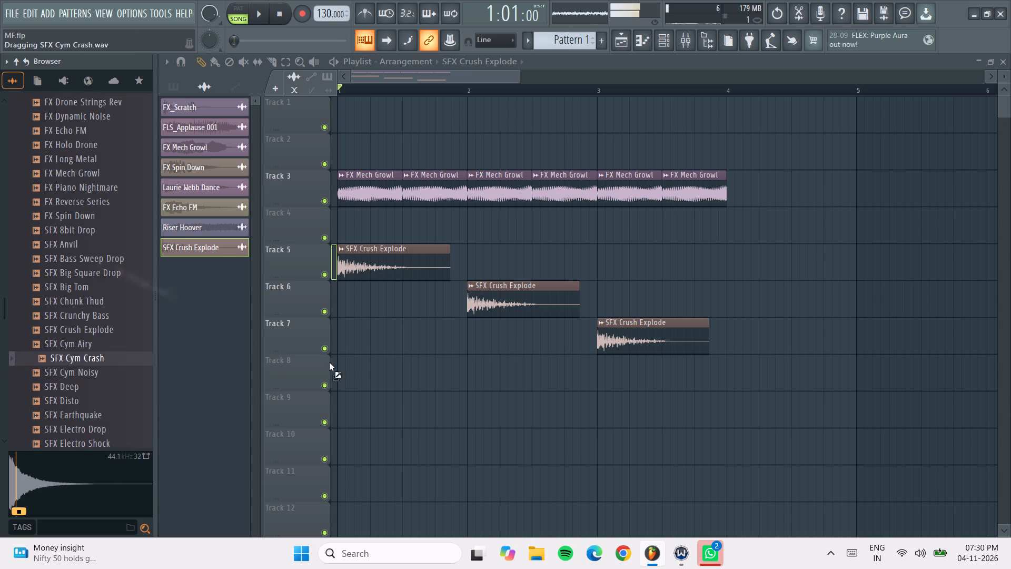
left_click_drag(329, 362, 389, 361)
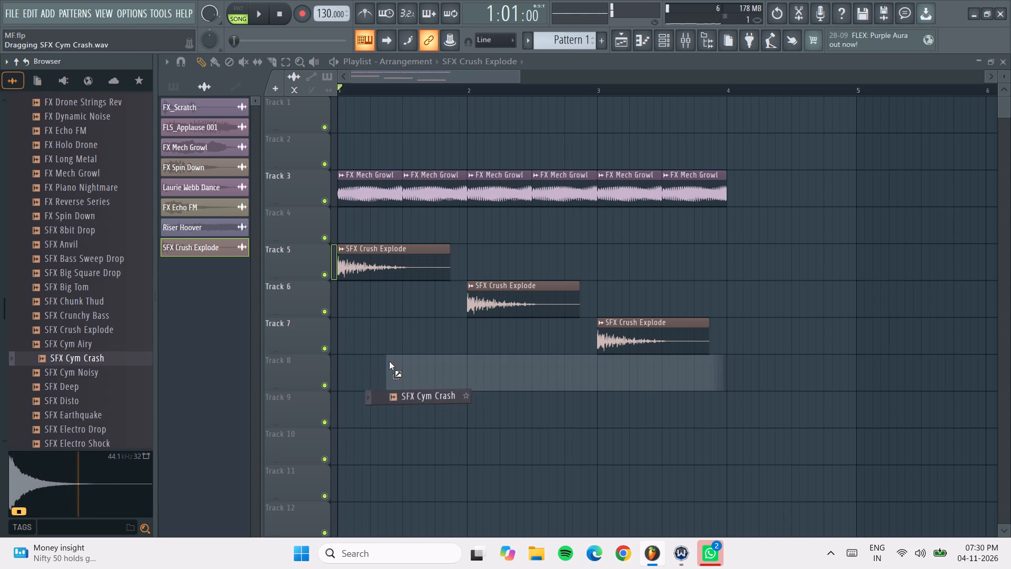
left_click_drag(389, 361, 389, 362)
left_click(389, 362)
key("space")
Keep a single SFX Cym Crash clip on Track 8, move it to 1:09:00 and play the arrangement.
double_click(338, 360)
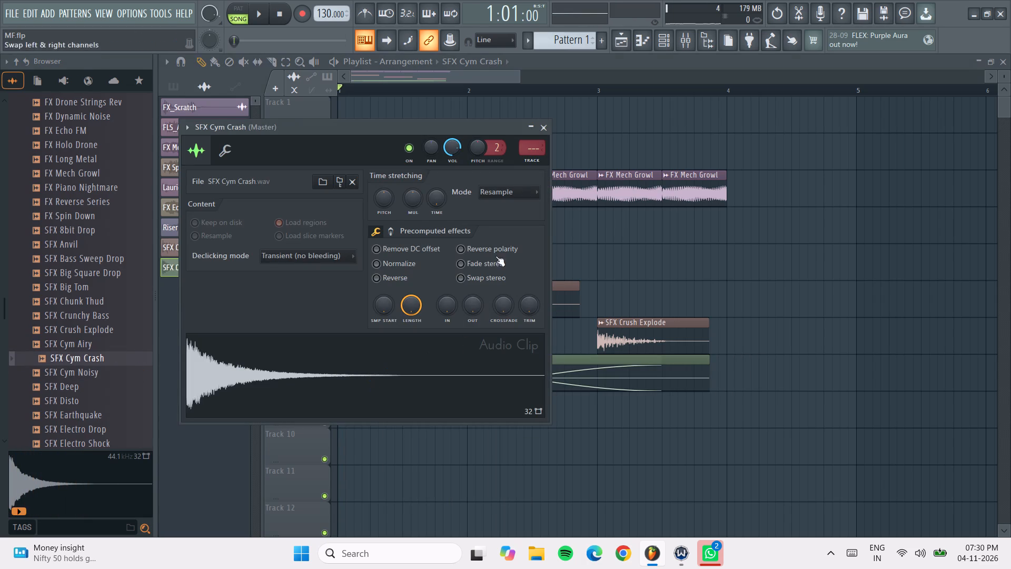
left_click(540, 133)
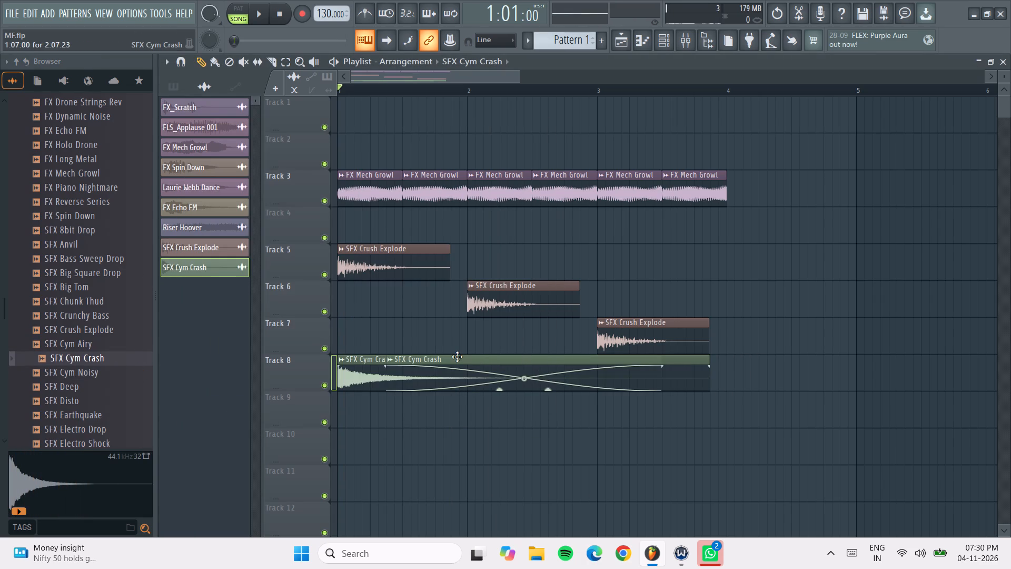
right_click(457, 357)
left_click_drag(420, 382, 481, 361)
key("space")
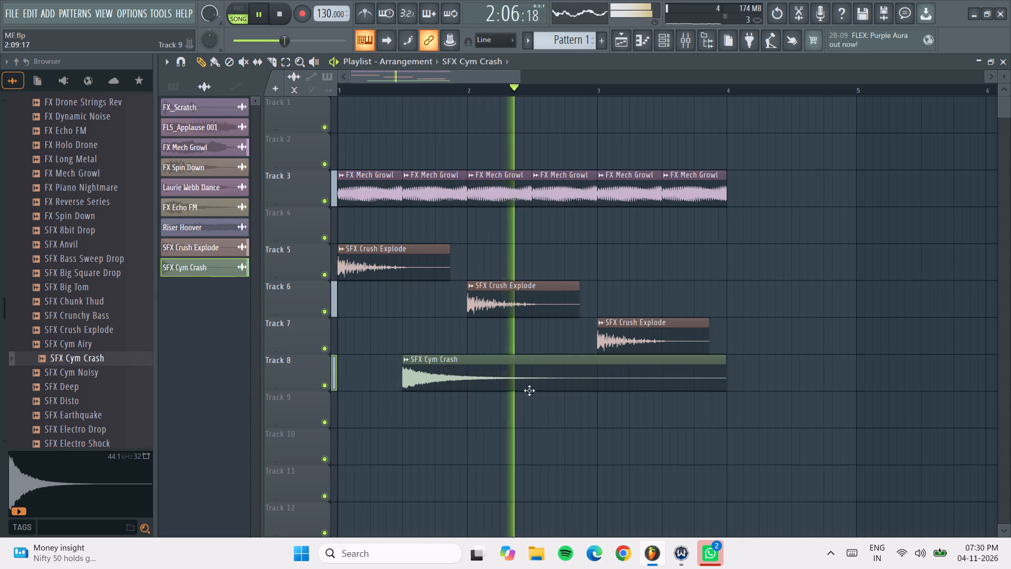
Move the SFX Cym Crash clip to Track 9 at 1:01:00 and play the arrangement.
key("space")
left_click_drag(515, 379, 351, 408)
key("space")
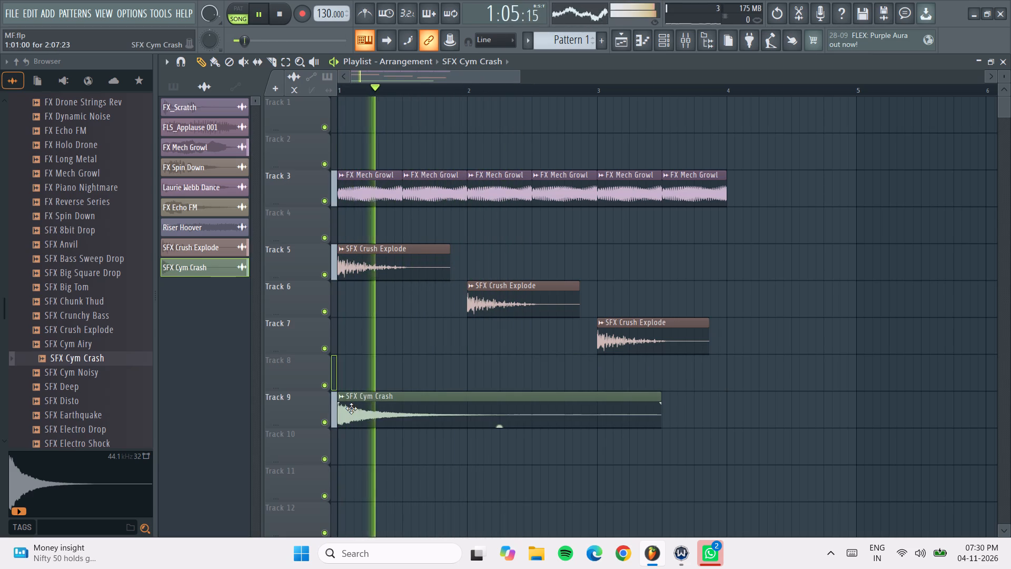
Delete the three SFX Crush Explode clips from Tracks 5, 6 and 7 and play the rest.
right_click_drag(384, 244, 639, 323)
key("space")
key("space")
key("space")
key("space")
right_click(639, 323)
key("space")
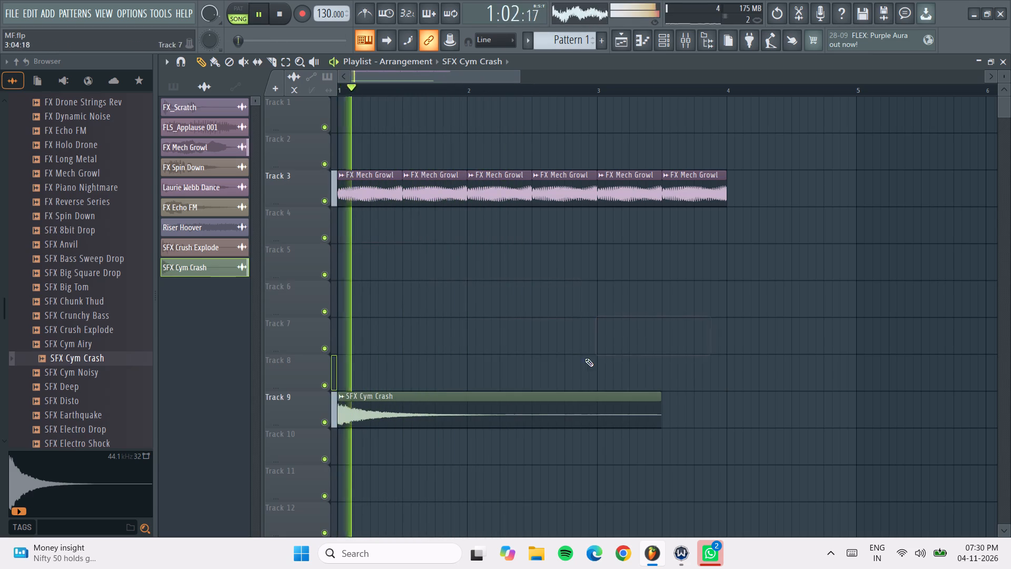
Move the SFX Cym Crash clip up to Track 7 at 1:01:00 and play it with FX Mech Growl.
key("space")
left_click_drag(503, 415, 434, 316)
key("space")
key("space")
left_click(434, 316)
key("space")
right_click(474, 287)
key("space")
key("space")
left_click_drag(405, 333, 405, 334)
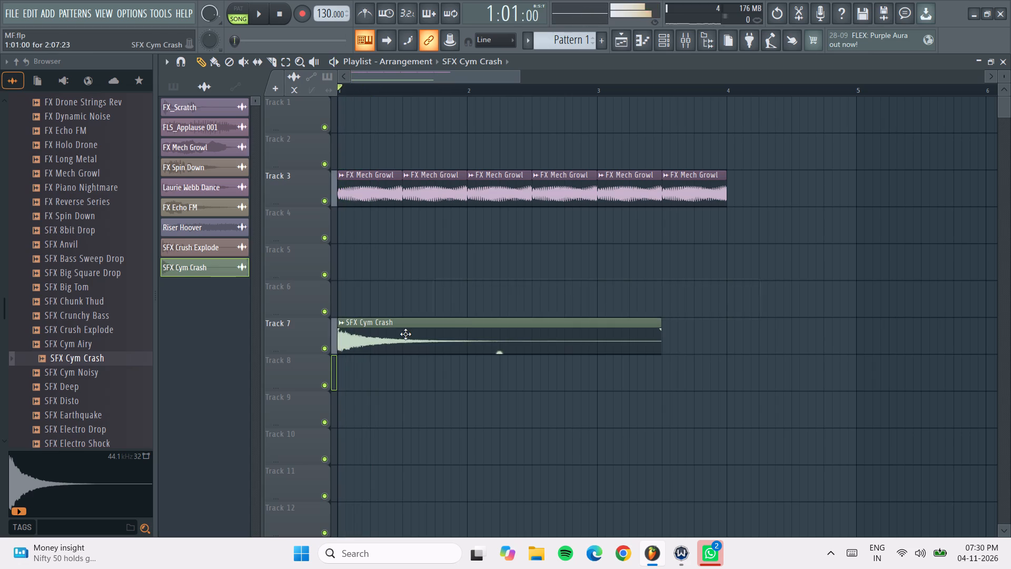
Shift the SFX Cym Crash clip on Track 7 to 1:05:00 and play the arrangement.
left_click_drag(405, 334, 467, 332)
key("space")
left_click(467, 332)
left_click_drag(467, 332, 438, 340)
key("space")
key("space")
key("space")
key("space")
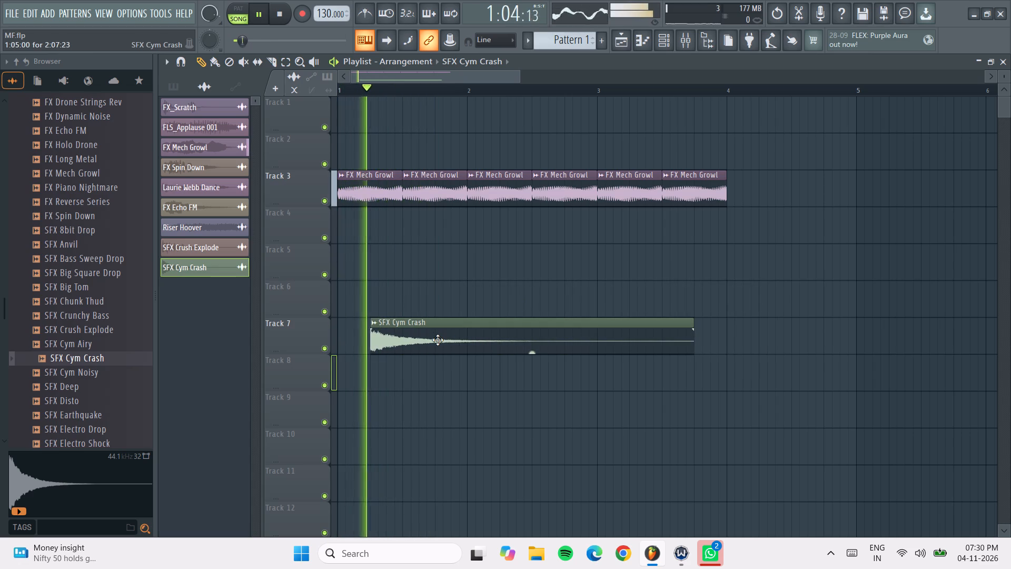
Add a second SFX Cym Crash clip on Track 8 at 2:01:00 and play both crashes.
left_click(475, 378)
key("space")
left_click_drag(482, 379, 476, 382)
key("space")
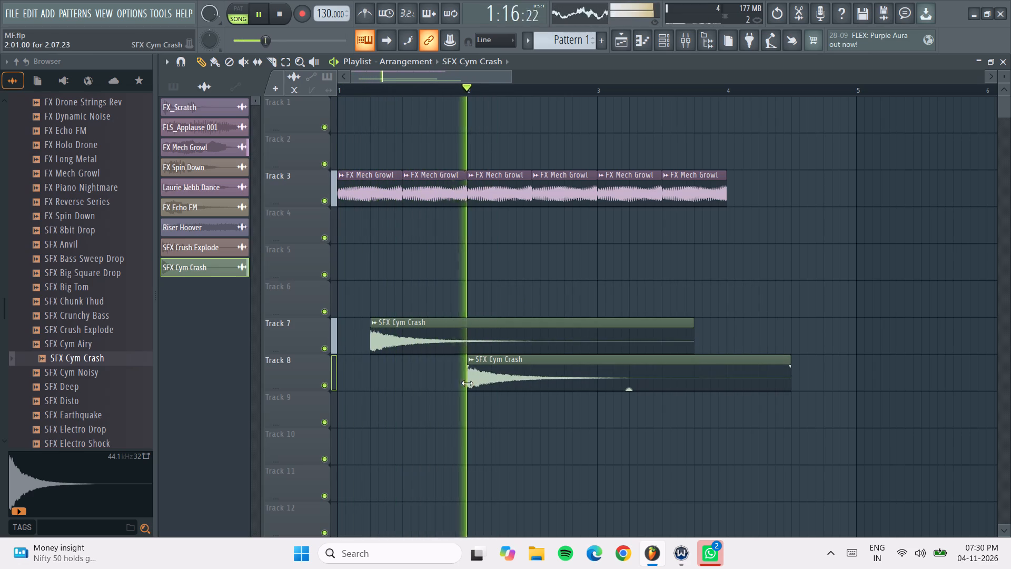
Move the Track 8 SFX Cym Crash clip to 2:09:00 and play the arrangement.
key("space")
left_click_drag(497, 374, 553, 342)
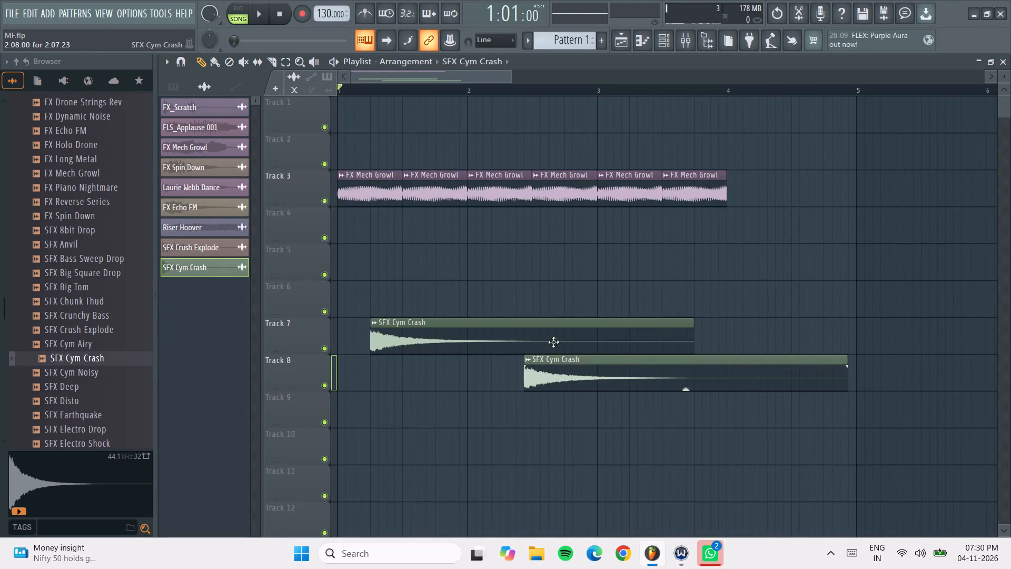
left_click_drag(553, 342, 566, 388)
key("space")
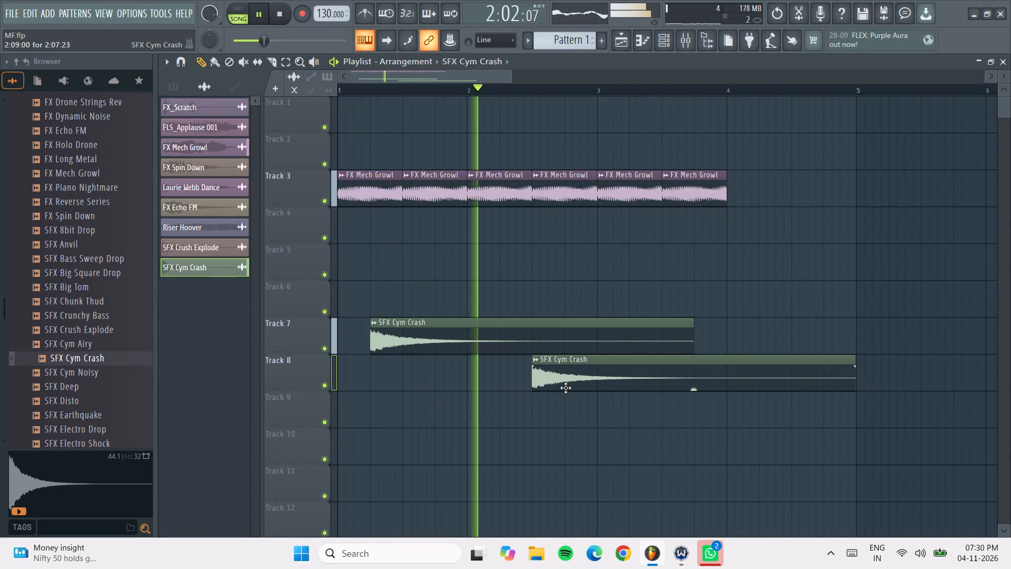
Delete both SFX Cym Crash clips from Tracks 7 and 8.
right_click(565, 385)
key("space")
right_click(519, 367)
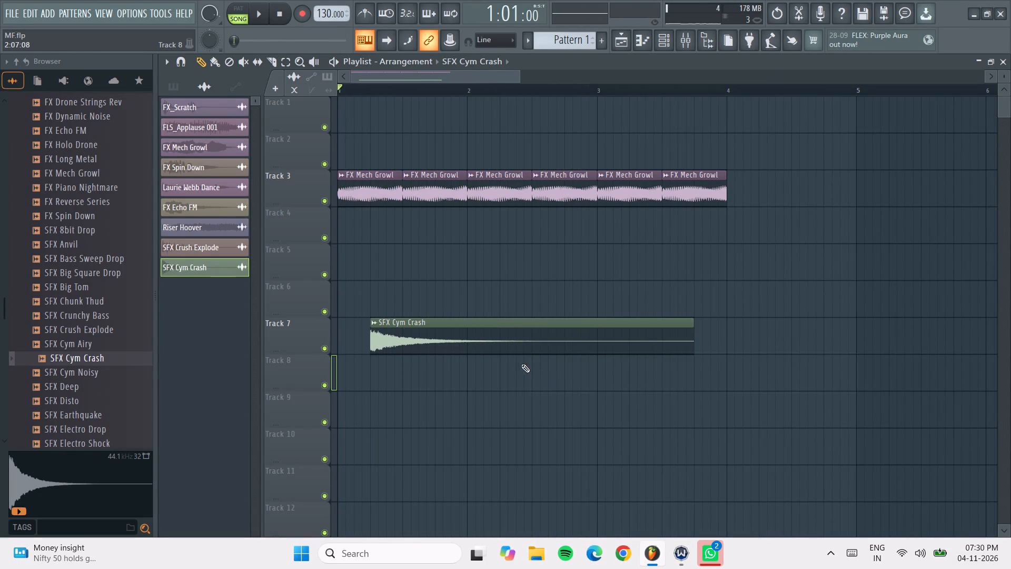
right_click(532, 341)
Audition SFX Earthquake, SFX Noise Punch, SFX Splash Noiz, SFX Noisy Drop and SFX SubBass Drop.
left_click(113, 420)
scroll(113, 420, "down", 2)
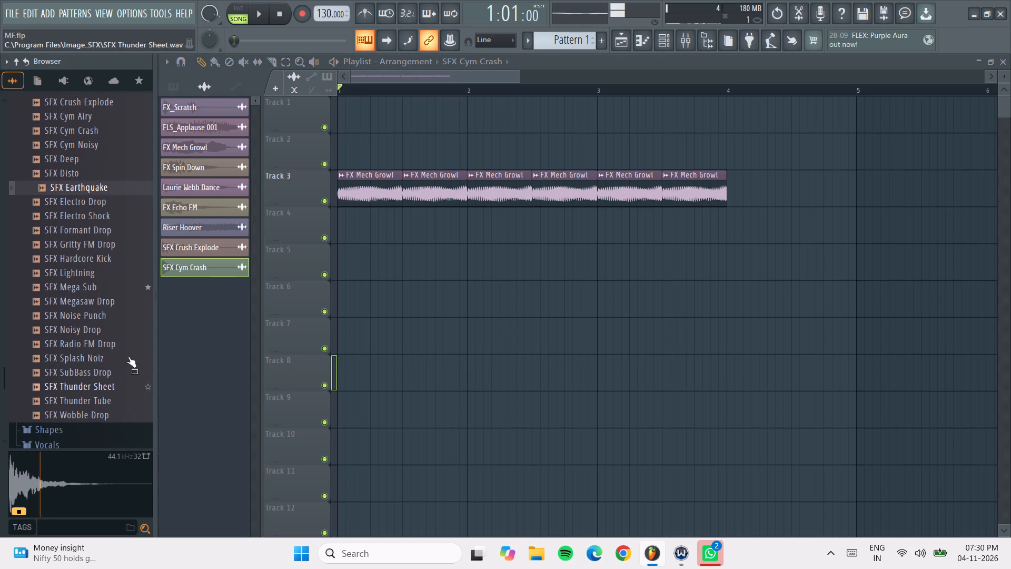
left_click(104, 321)
left_click(117, 359)
left_click(101, 334)
left_click(111, 326)
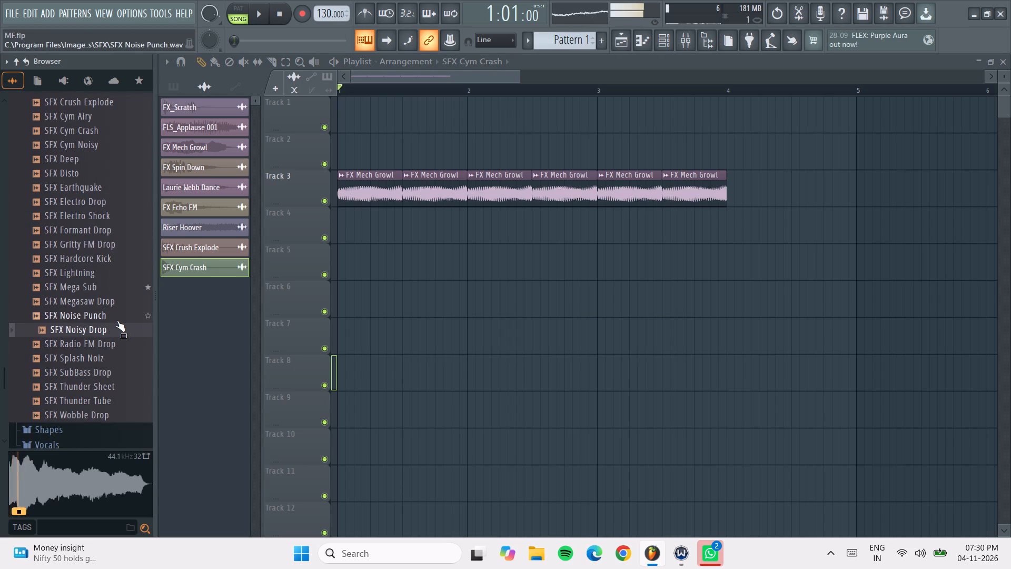
left_click(117, 320)
left_click(117, 320)
left_click(100, 369)
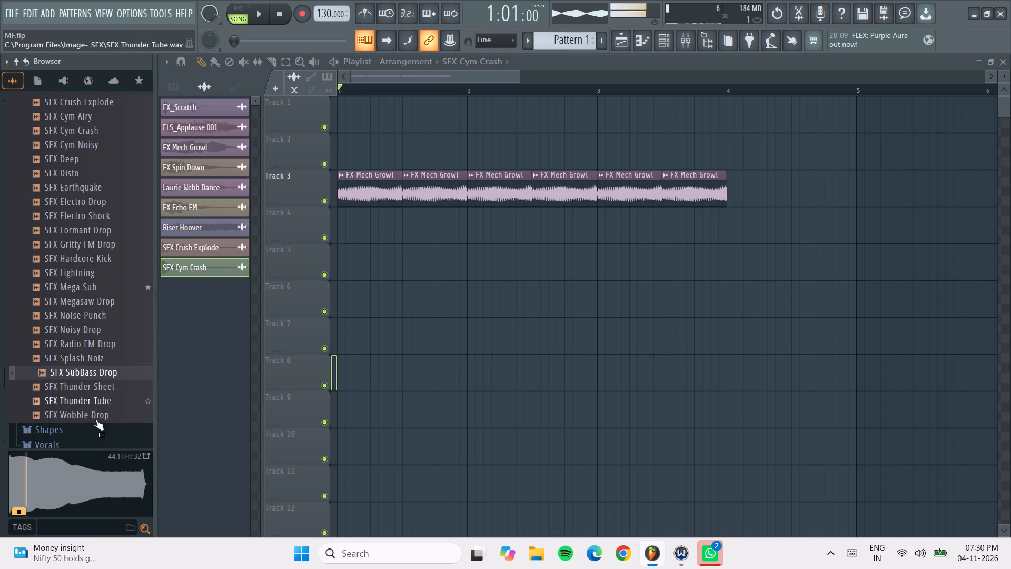
Place SFX SubBass Drop on Track 5 at 1:01:00 and play it with FX Mech Growl.
left_click_drag(110, 378, 349, 215)
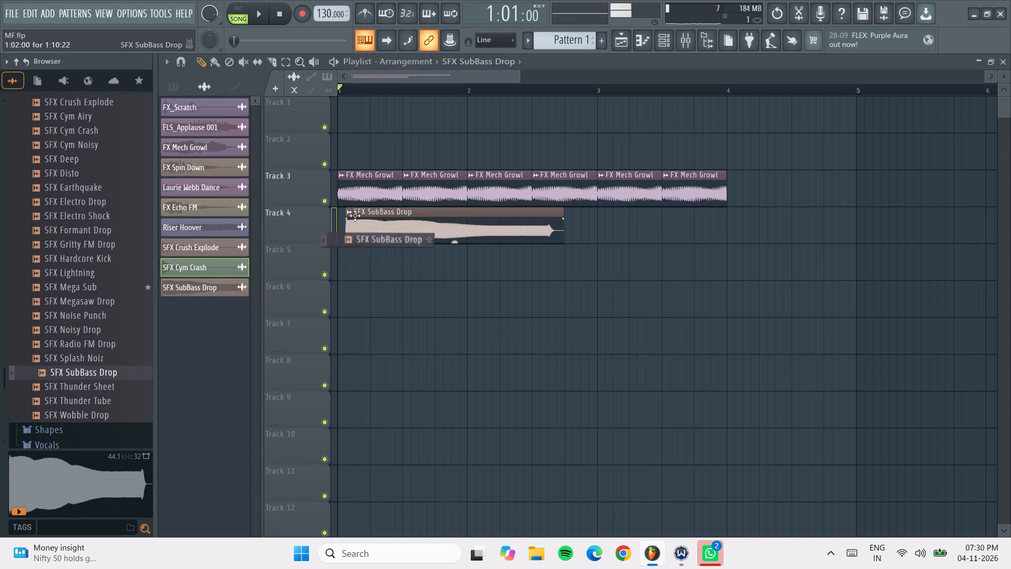
left_click_drag(387, 217, 308, 262)
key("space")
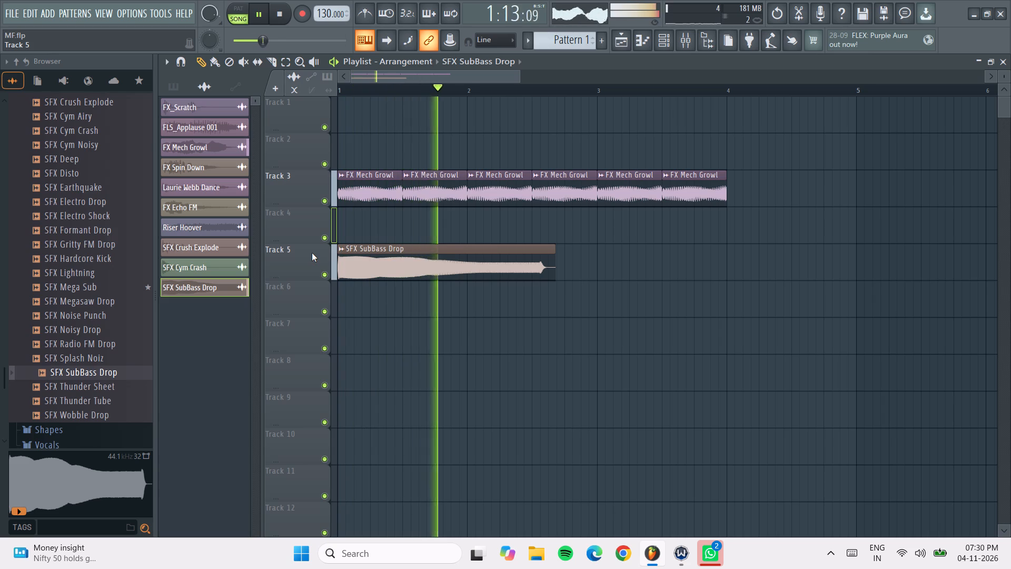
Delete the SFX SubBass Drop clip from Track 5.
right_click(433, 277)
right_click(433, 277)
scroll(81, 264, "up", 4)
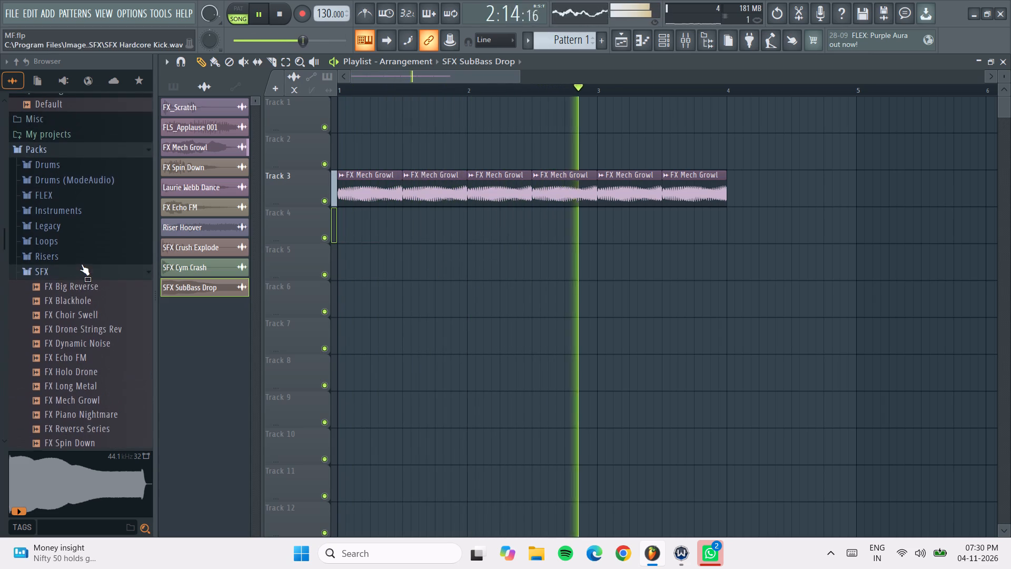
Lower the FX Mech Growl channel volume to 43% and close its settings.
triple_click(380, 196)
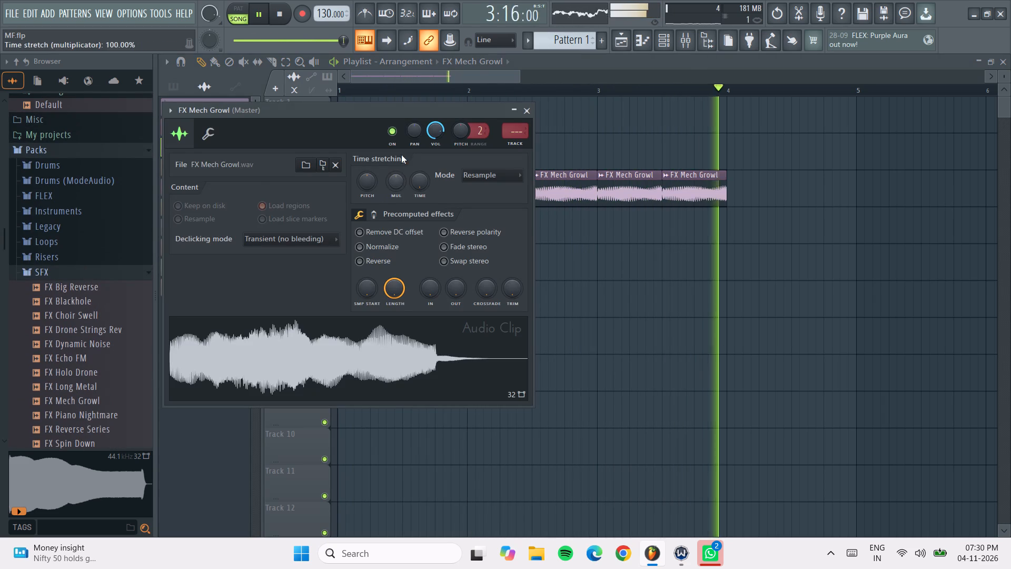
left_click_drag(439, 124, 446, 194)
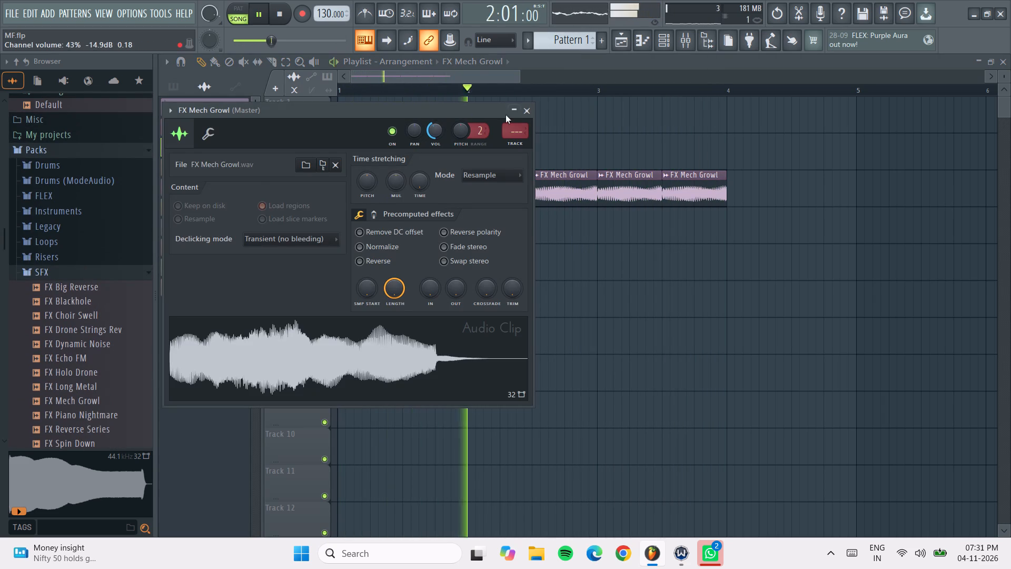
key("space")
left_click(522, 107)
Play the opening of the FX Mech Growl clips on Track 3 repeatedly to look for a cutting point.
key("e")
left_click(378, 182)
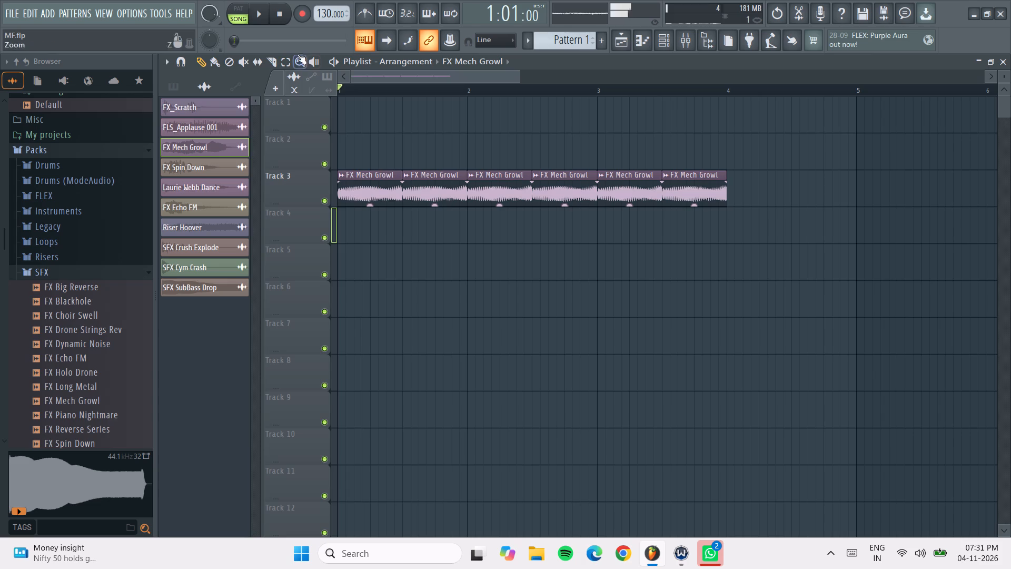
key("space")
key("space")
key("space")
key("space")
key("space")
left_click(271, 59)
key("space")
key("space")
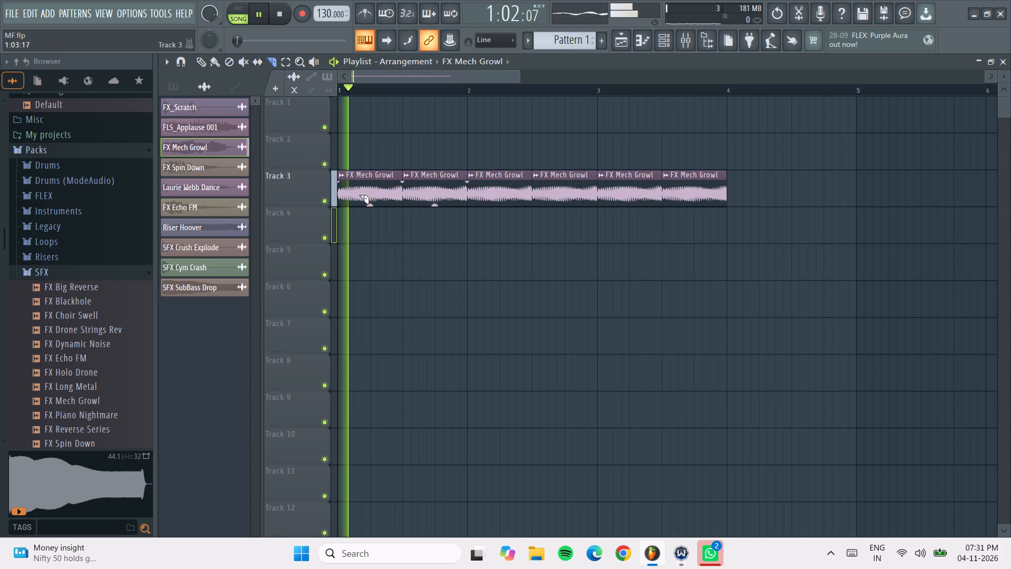
key("space")
Place a copy of FX Mech Growl on Track 5 at 1:01:00 and solo that track.
left_click(195, 64)
left_click(364, 189)
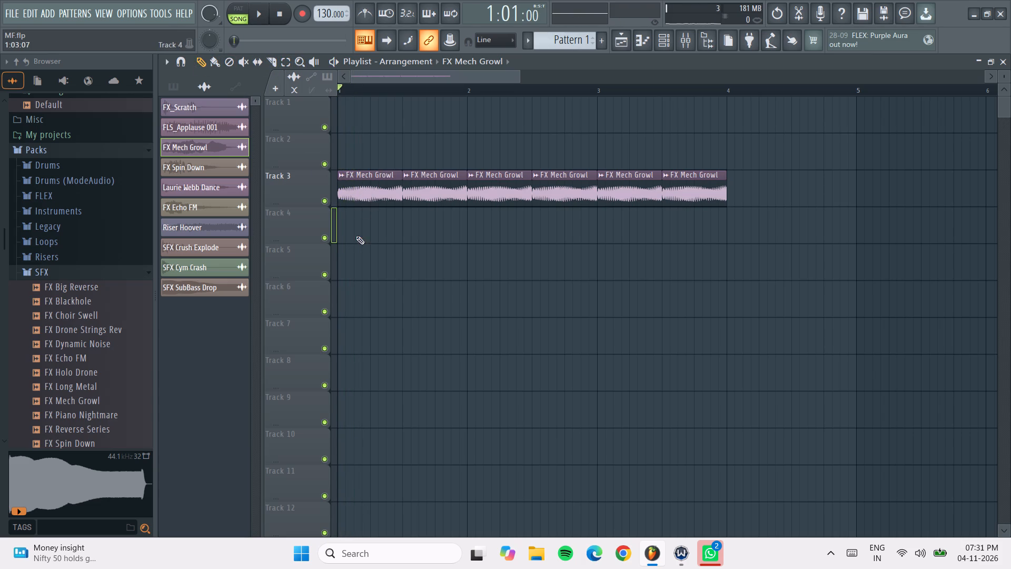
left_click(356, 247)
left_click_drag(380, 267, 328, 298)
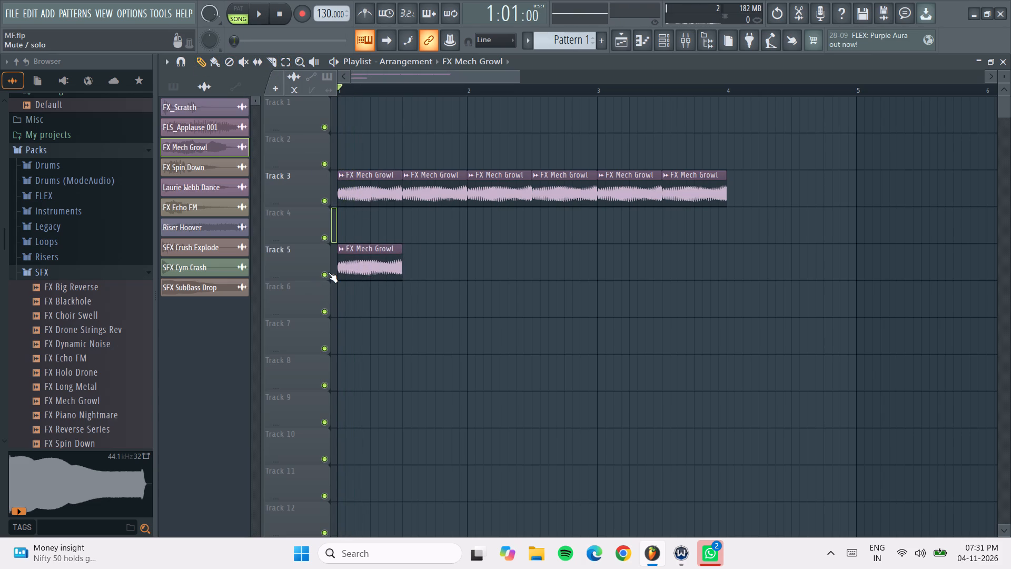
right_click(328, 272)
Replay the soloed FX Mech Growl clip on Track 5 to find the cut point and slice it at about 1:04.
key("space")
key("space")
left_click(275, 62)
key("space")
key("space")
key("space")
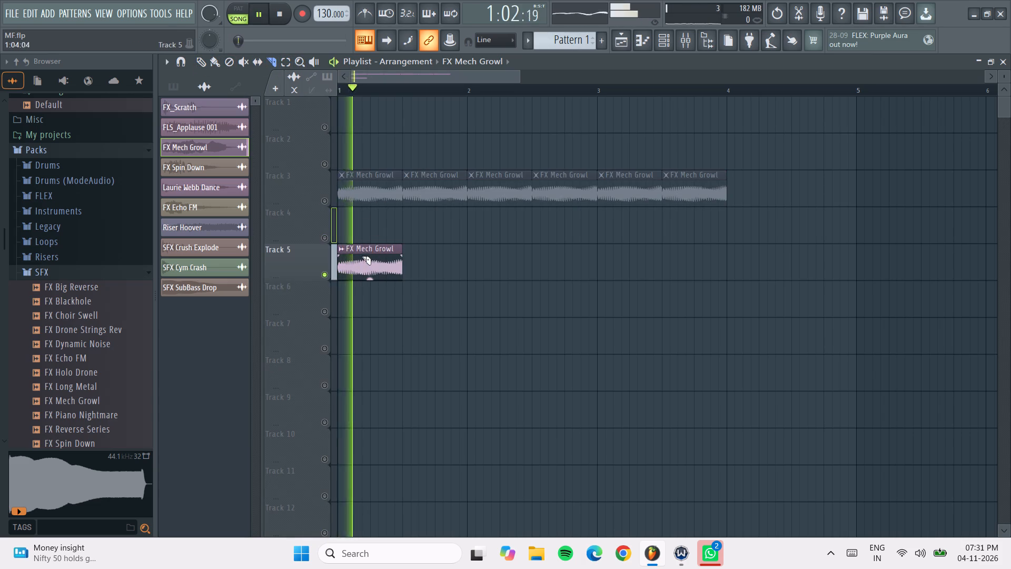
key("space")
key("space")
key("space")
key("space")
key("space")
key("space")
key("space")
key("space")
key("space")
key("space")
key("space")
key("space")
key("space")
key("space")
key("space")
key("space")
key("space")
key("space")
key("space")
key("space")
left_click_drag(360, 257, 368, 314)
left_click(368, 314)
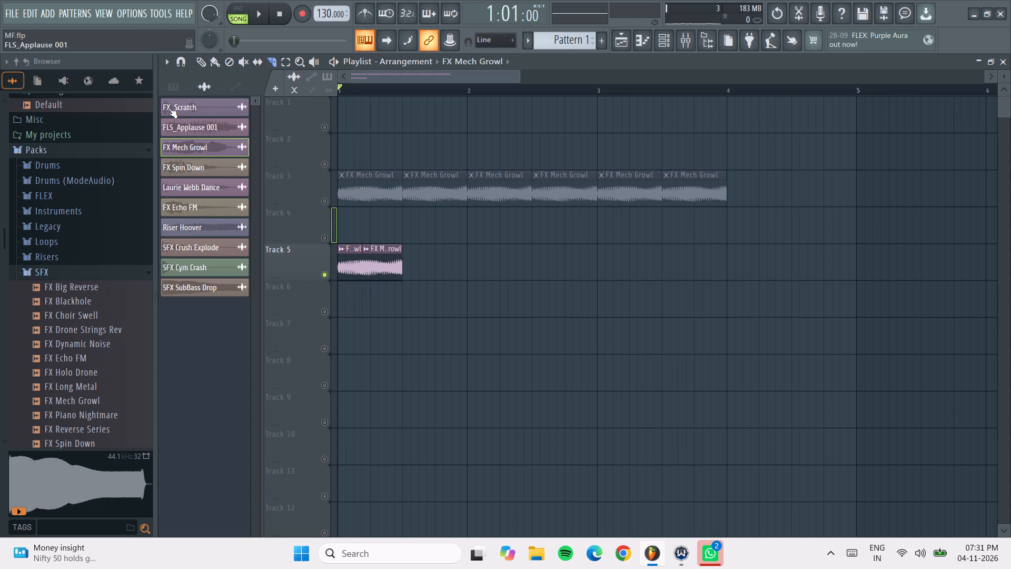
Delete the second slice of FX Mech Growl on Track 5 and play back the short first slice.
left_click(198, 58)
key("space")
key("space")
key("space")
right_click(390, 265)
key("space")
key("space")
key("space")
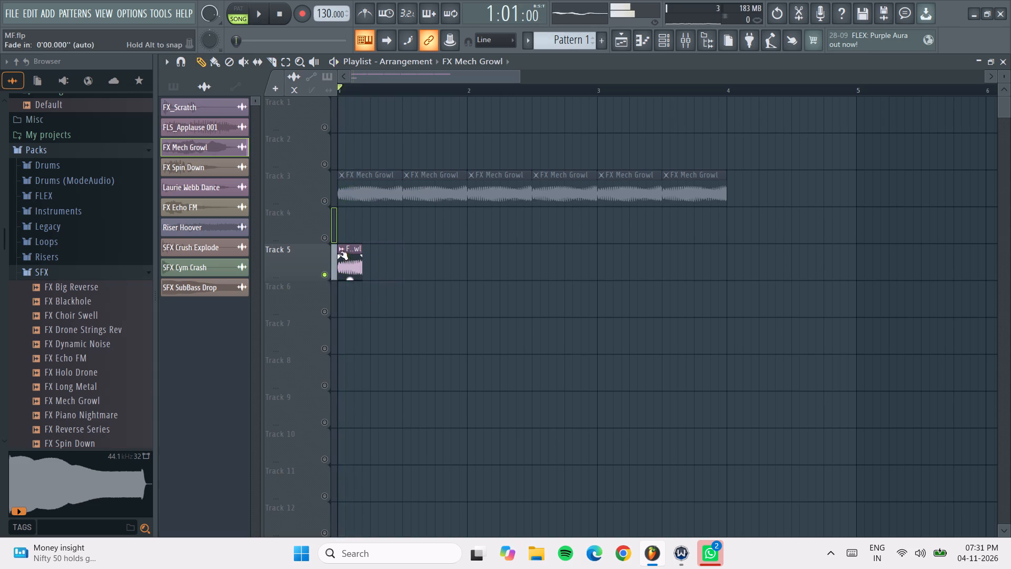
key("space")
Make the remaining FX Mech Growl slice on Track 5 unique as its own sample.
left_click(339, 246)
key("space")
left_click(481, 267)
key("space")
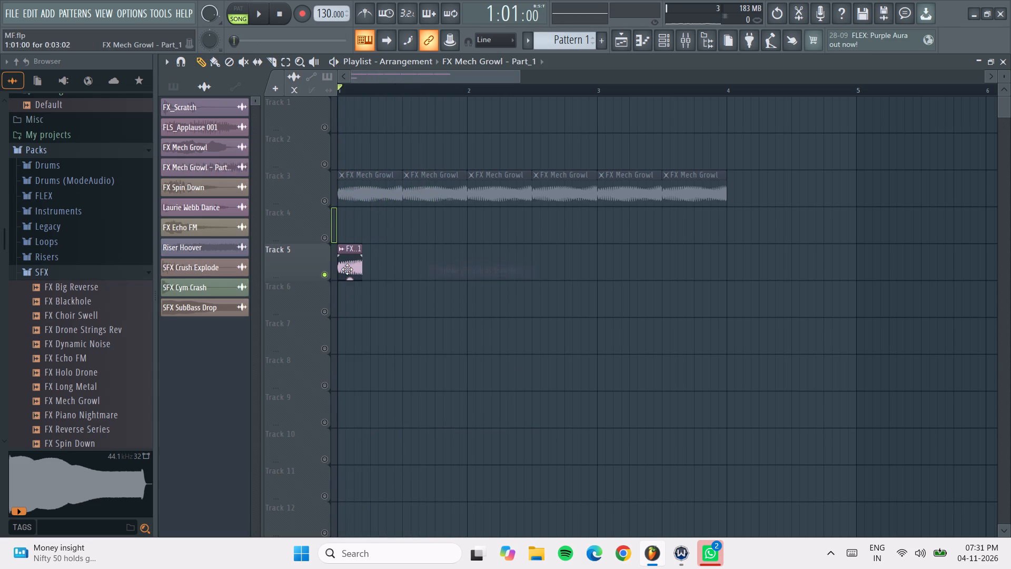
Select the FX Mech Growl - Part_1 clip and audition its sample as notes at various pitches, ending on a C5–E5 pair.
left_click(347, 269)
type("qe")
type("qeyuiqeyyuicbbb nnxjjqiiiiieuuuuuueuuuur")
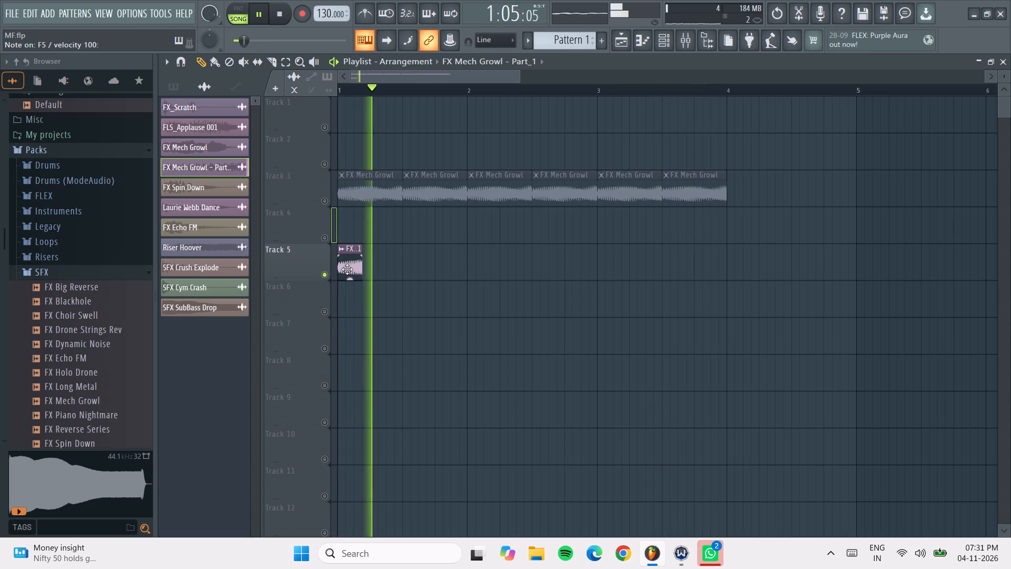
type("yyyy wuuuuuuuuuuueiiiiiiiiiiiq")
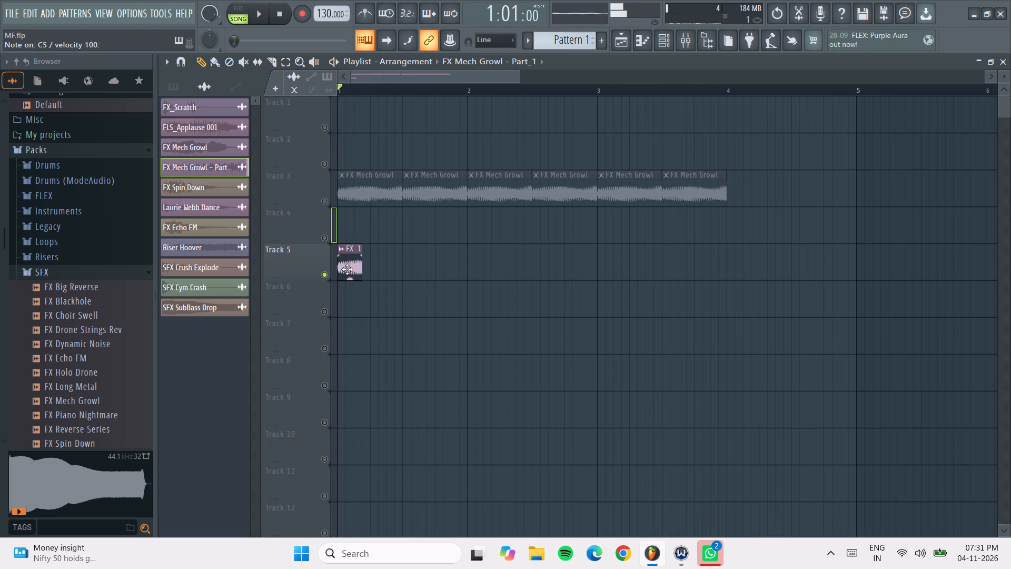
type("uuuuuuuuuuueeeq ueueueueqwiwiqiqiq")
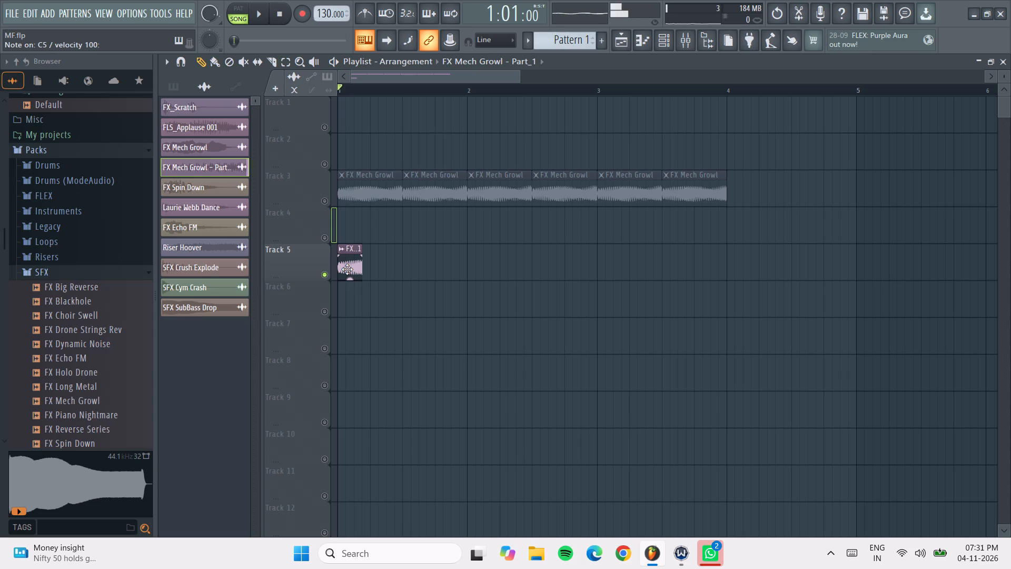
type("tqtqtqtqtwywywywyeuqe")
type("qe")
Remove the FX Mech Growl - Part_1 clip from Track 5 and sound its sample at C5 and E5.
right_click(347, 269)
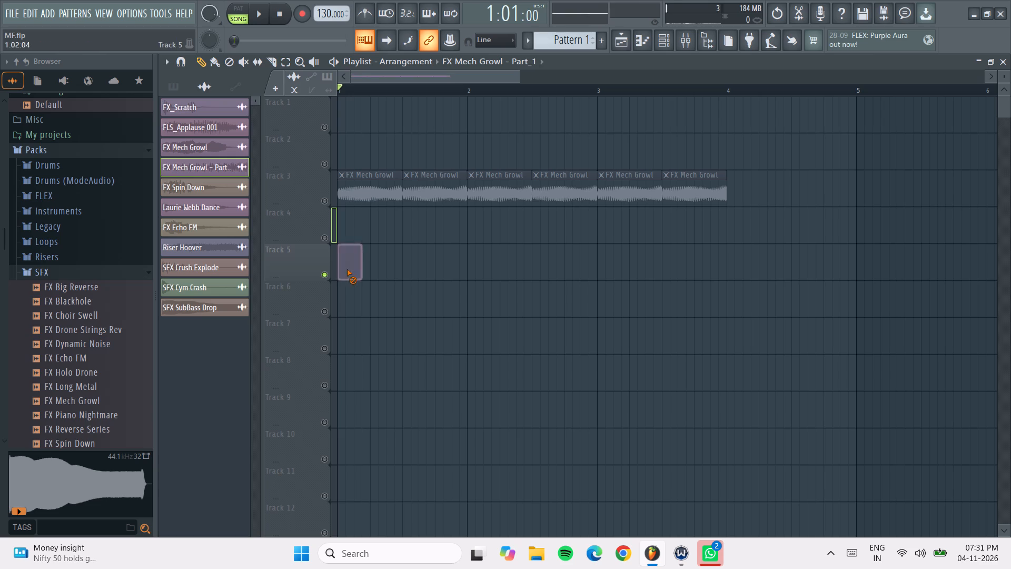
key("q")
key("e")
Open the piano roll of the FX Mech Growl - Part_1 channel from the channel rack.
left_click(661, 48)
key("q")
key("e")
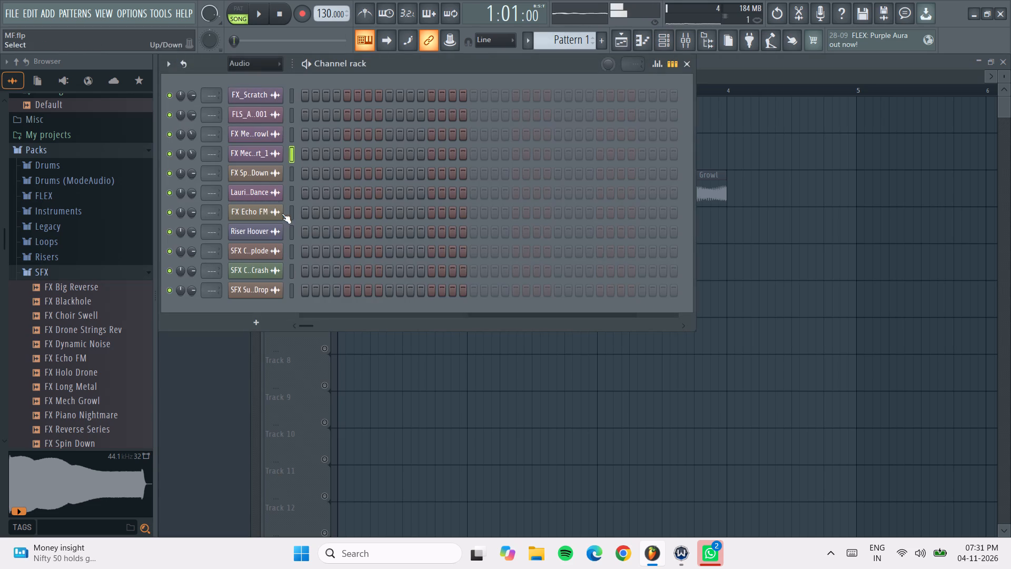
key("q")
key("e")
type("qe")
right_click(262, 151)
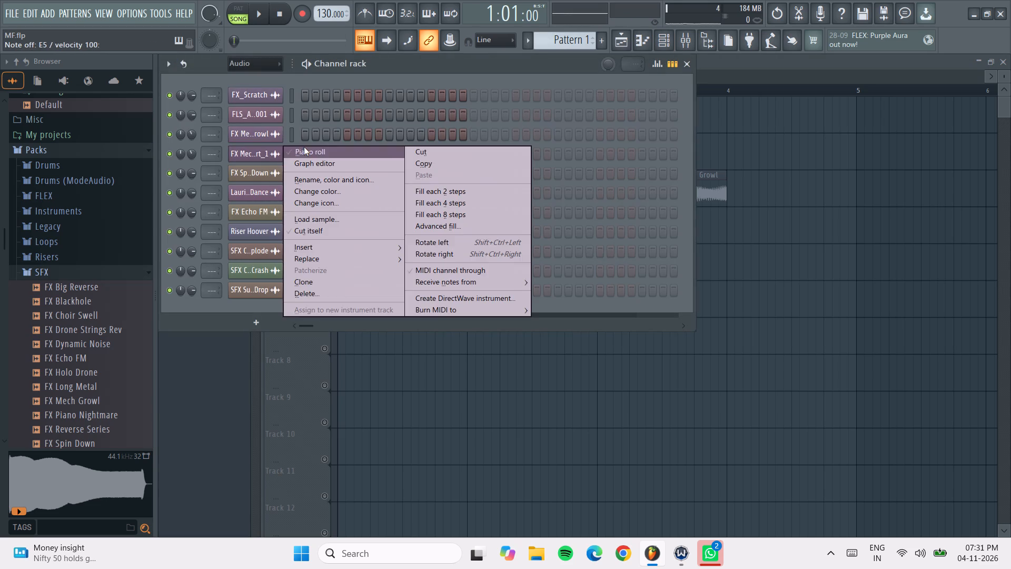
left_click(304, 147)
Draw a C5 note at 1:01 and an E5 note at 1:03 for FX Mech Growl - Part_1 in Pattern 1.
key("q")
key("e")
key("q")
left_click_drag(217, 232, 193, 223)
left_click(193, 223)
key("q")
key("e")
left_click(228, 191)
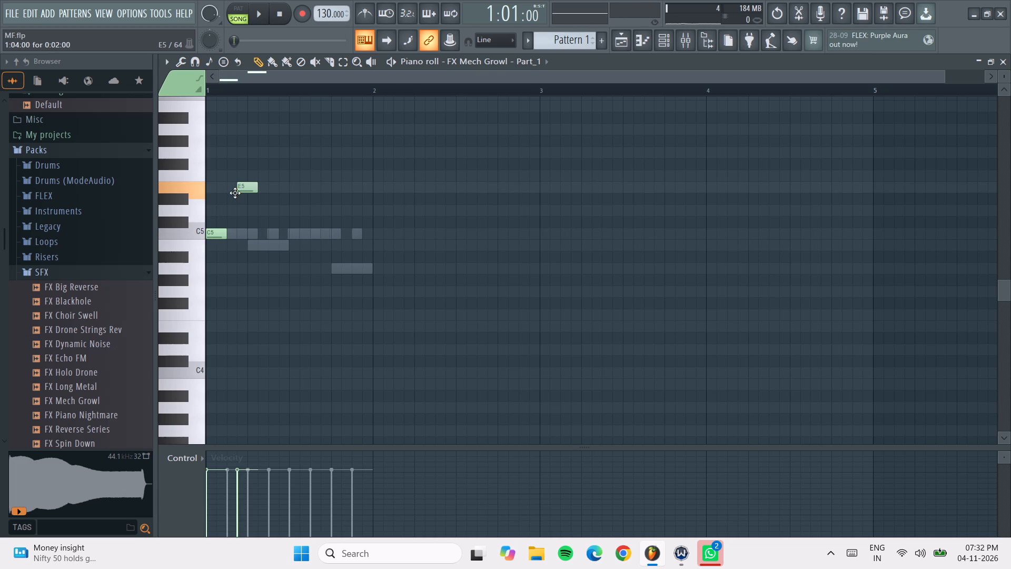
Switch playback from song mode to pattern mode and play Pattern 1.
key("space")
key("space")
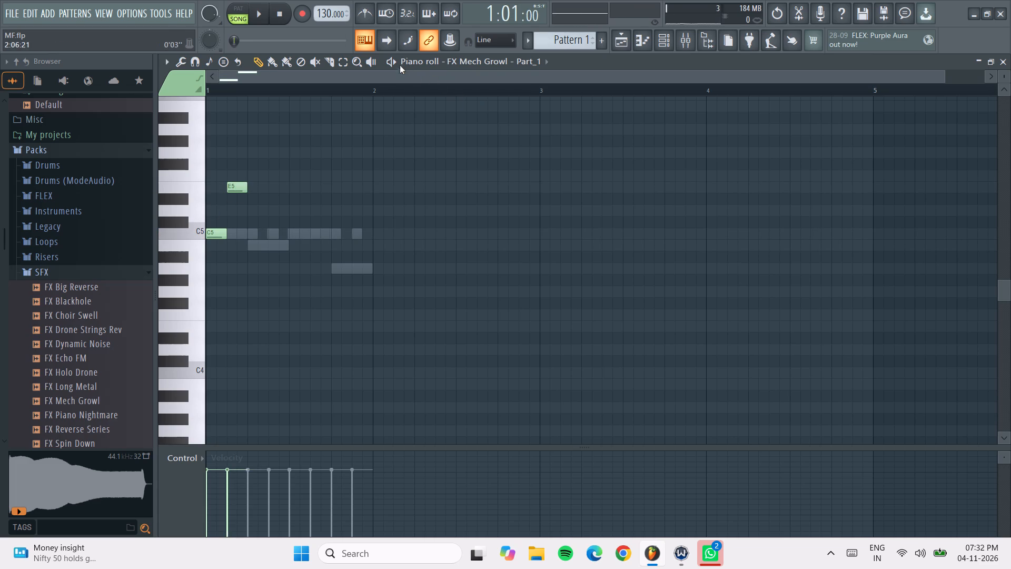
left_click(395, 64)
key("space")
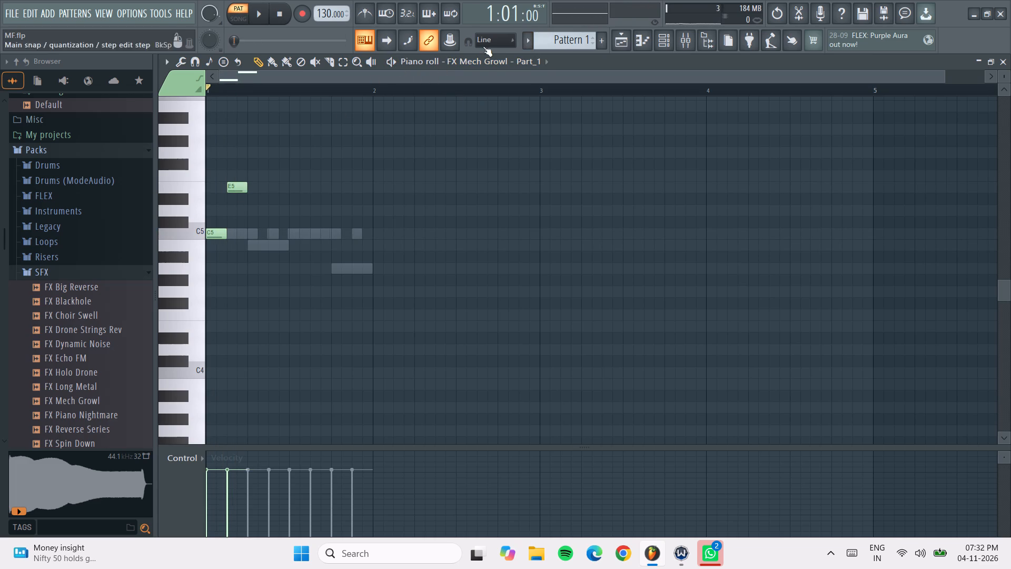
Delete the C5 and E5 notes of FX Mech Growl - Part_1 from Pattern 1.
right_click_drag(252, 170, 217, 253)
In Pattern 2, draw two-step FX Mech Growl - Part_1 notes: C5 at 1:01 and D#5 at 1:03.
key("plus")
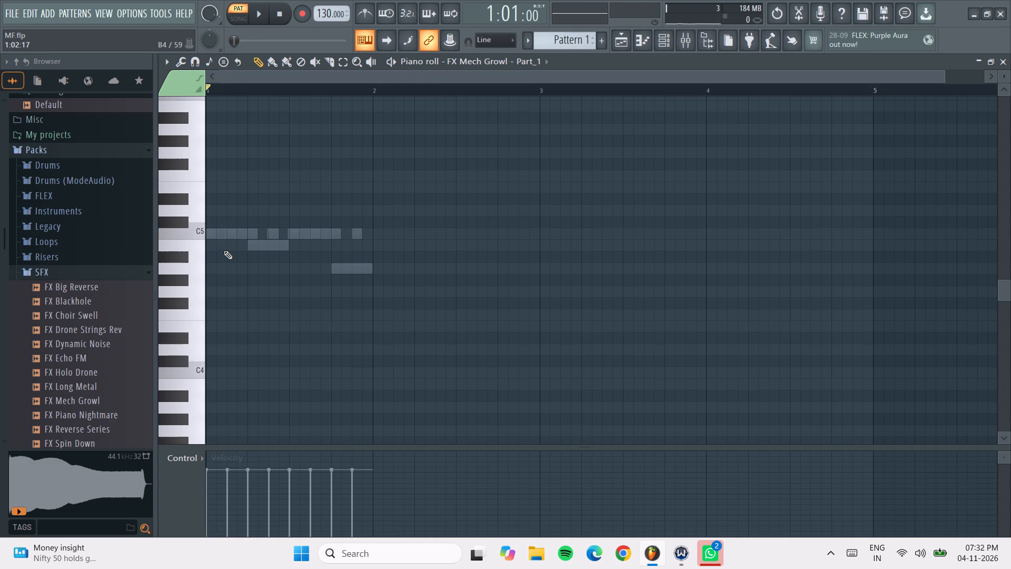
left_click_drag(220, 257, 204, 222)
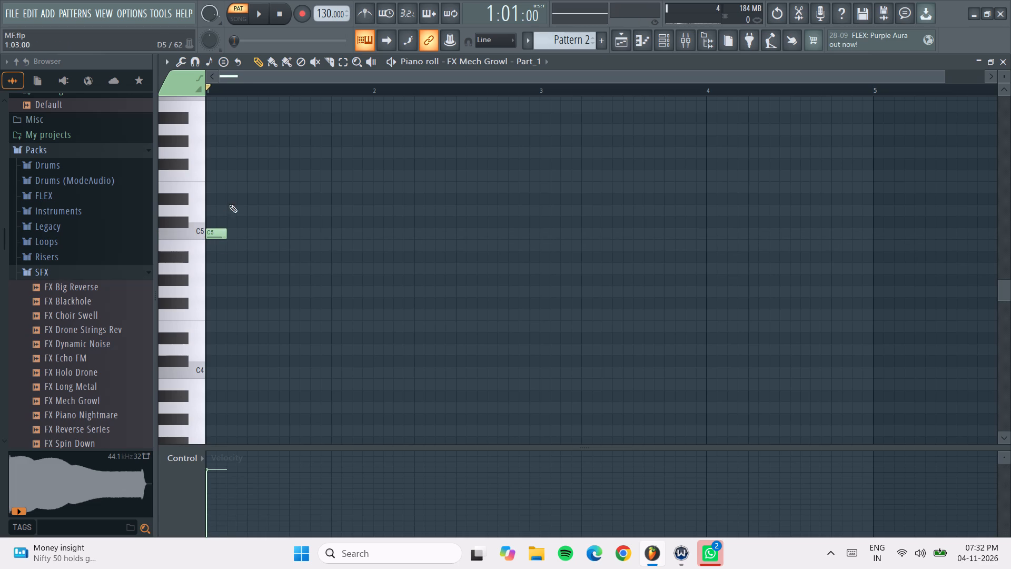
left_click(230, 204)
left_click(230, 204)
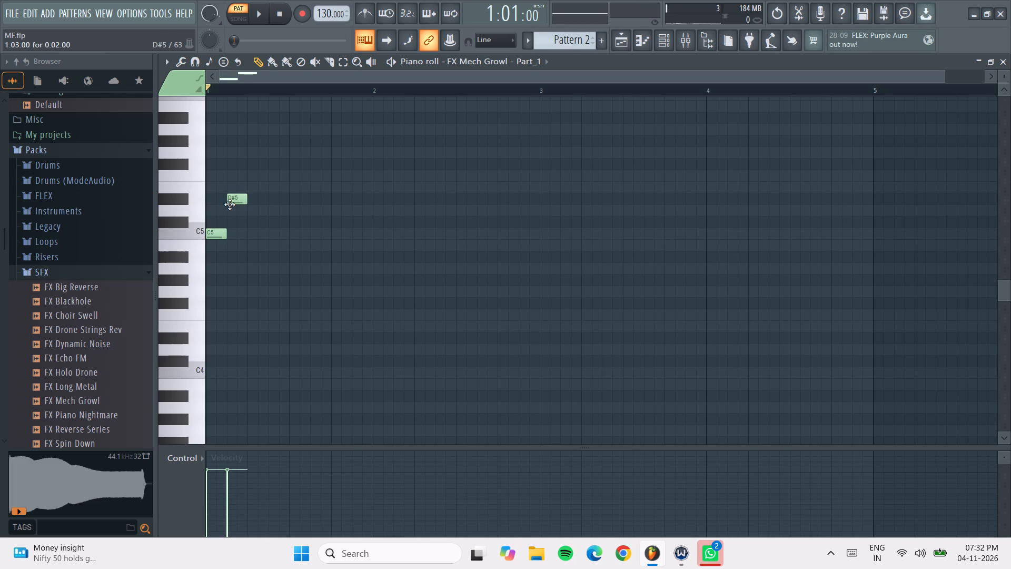
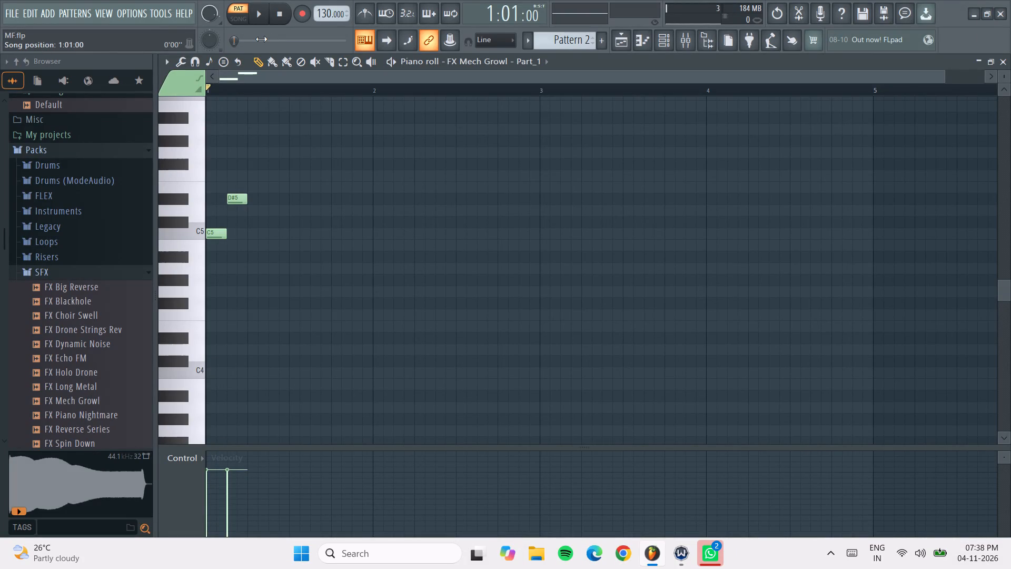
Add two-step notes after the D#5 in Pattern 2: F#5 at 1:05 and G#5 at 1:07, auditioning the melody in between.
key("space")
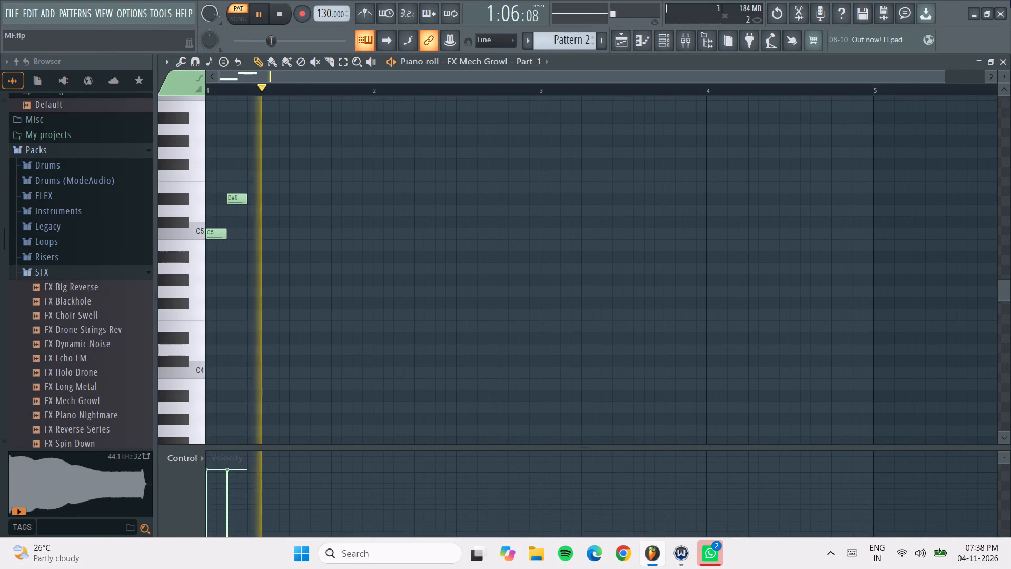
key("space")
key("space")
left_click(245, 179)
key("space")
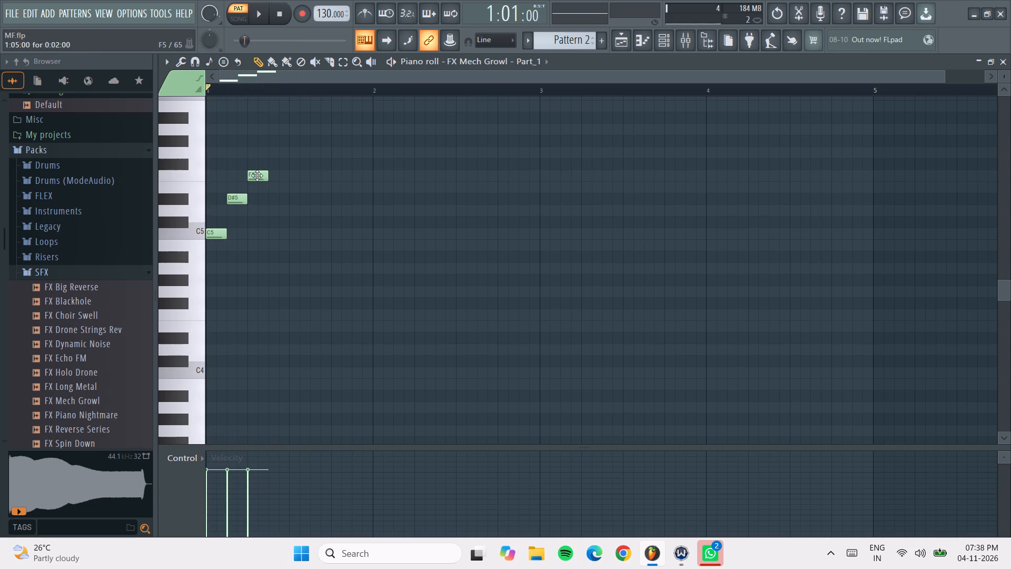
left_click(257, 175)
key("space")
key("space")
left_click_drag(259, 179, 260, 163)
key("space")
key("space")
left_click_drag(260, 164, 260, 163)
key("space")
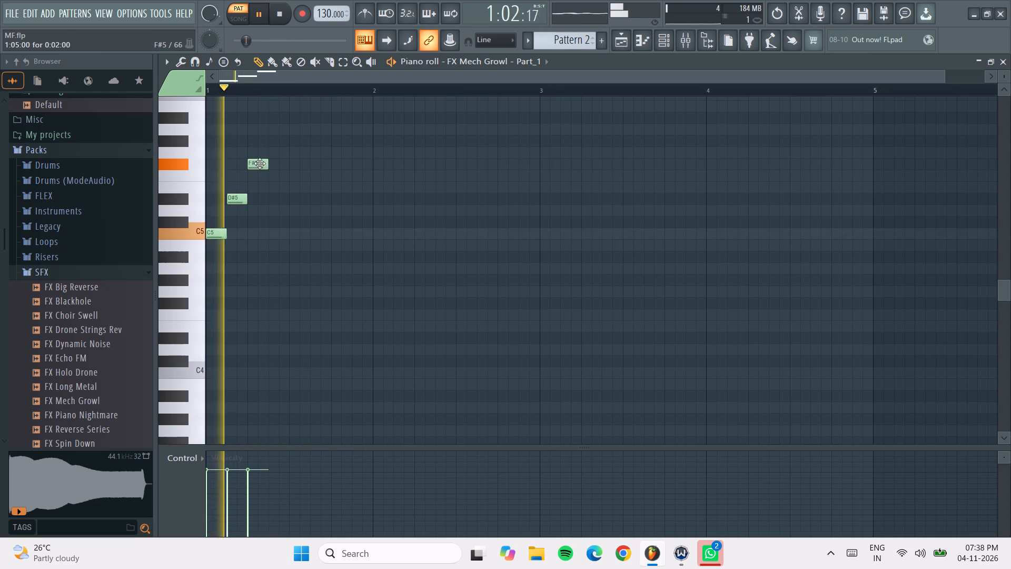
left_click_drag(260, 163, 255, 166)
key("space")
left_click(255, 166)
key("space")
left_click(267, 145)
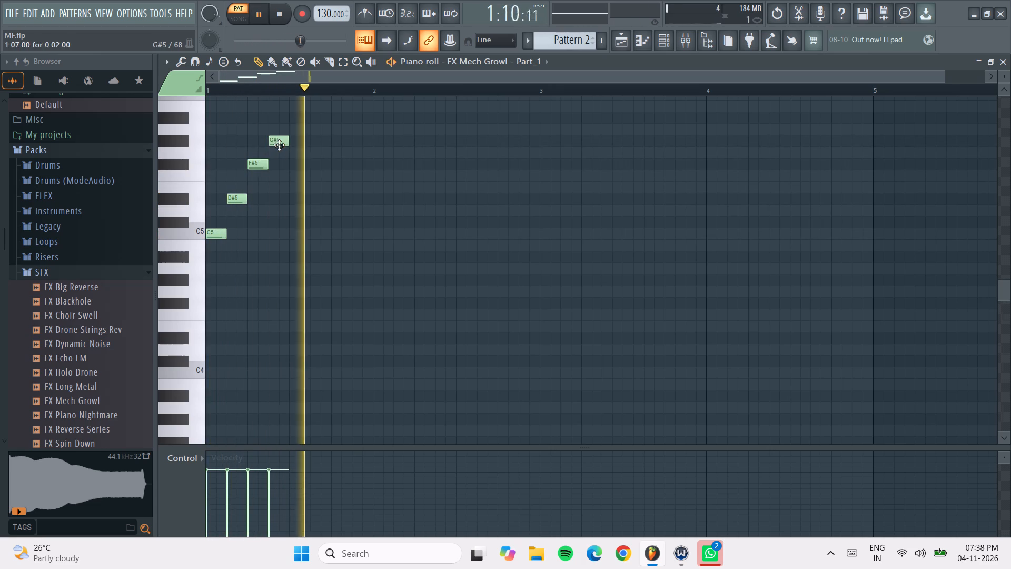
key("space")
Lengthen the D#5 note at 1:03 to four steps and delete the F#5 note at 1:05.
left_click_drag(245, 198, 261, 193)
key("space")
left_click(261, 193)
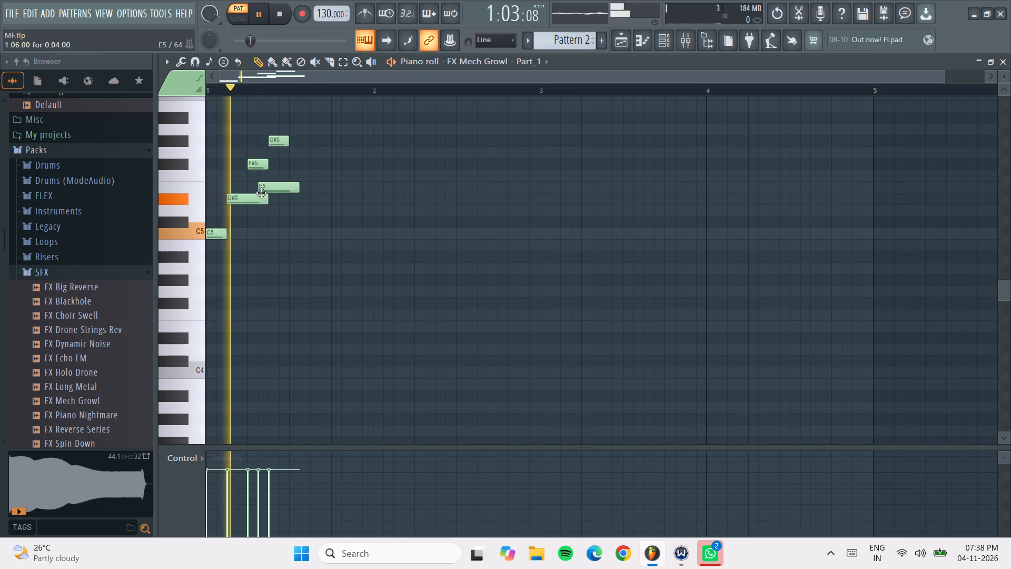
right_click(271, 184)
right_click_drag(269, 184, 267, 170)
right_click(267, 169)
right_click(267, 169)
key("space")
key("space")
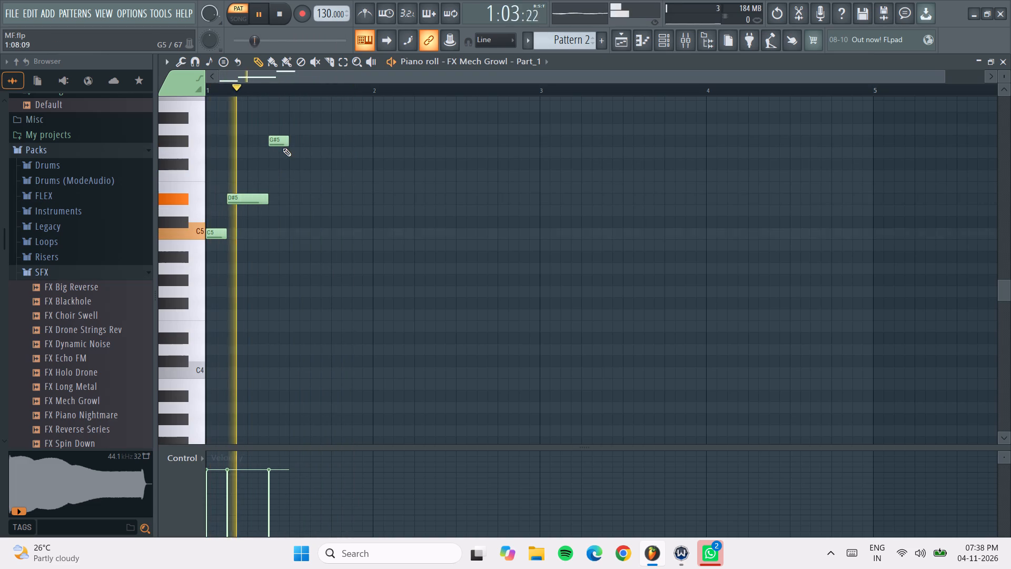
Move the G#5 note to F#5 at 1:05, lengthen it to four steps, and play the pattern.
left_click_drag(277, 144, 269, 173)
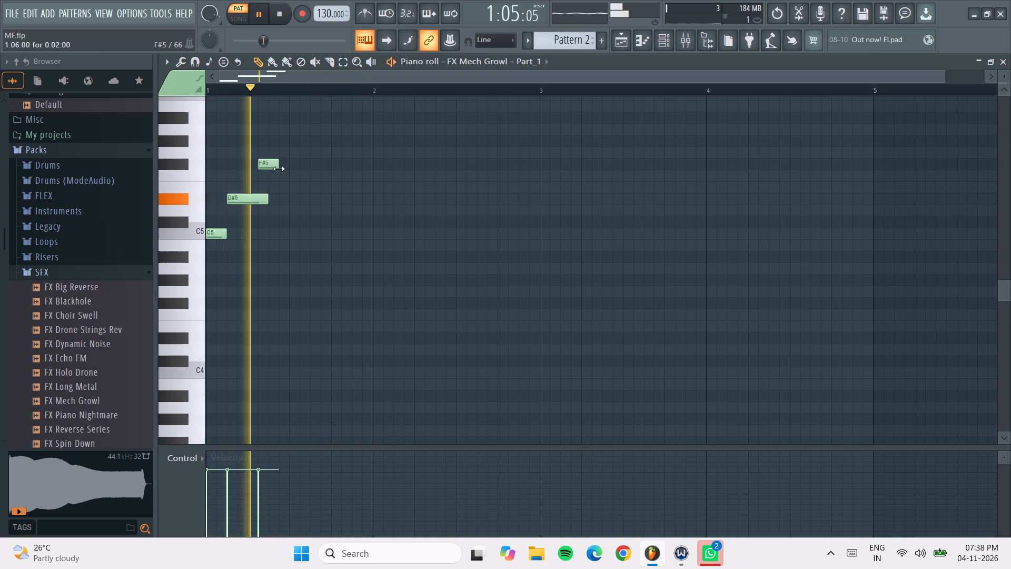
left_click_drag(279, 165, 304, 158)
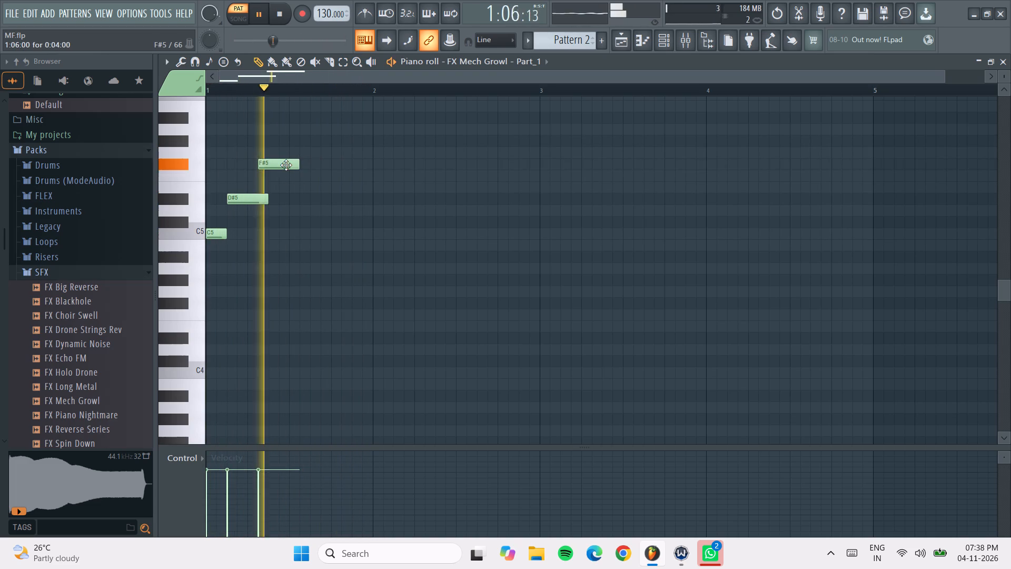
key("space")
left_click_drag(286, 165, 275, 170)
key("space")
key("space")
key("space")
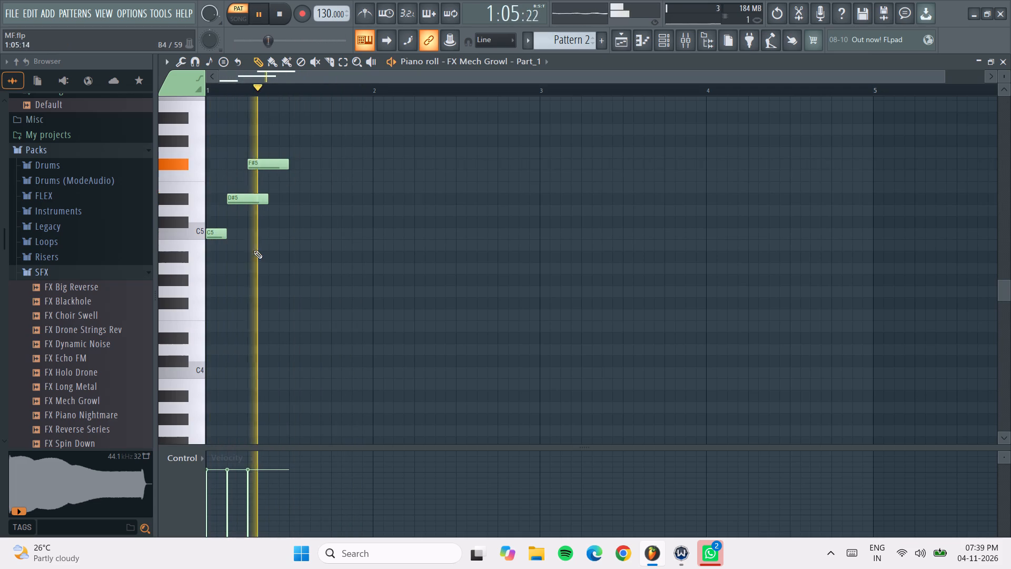
Delete the F#5 and D#5 notes from Pattern 2, leaving only the C5 note.
right_click_drag(289, 133, 234, 215)
key("space")
right_click(234, 215)
key("space")
key("space")
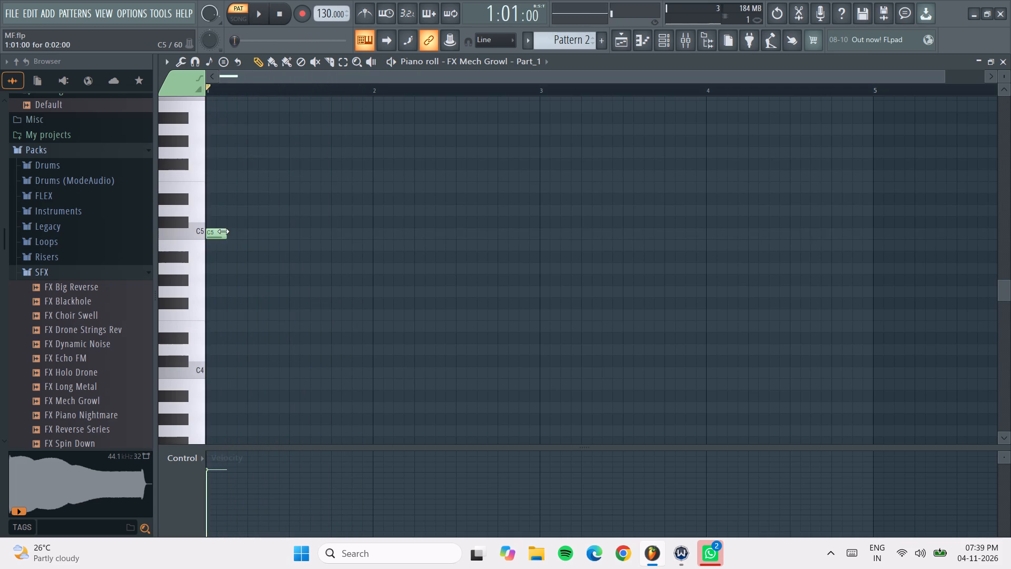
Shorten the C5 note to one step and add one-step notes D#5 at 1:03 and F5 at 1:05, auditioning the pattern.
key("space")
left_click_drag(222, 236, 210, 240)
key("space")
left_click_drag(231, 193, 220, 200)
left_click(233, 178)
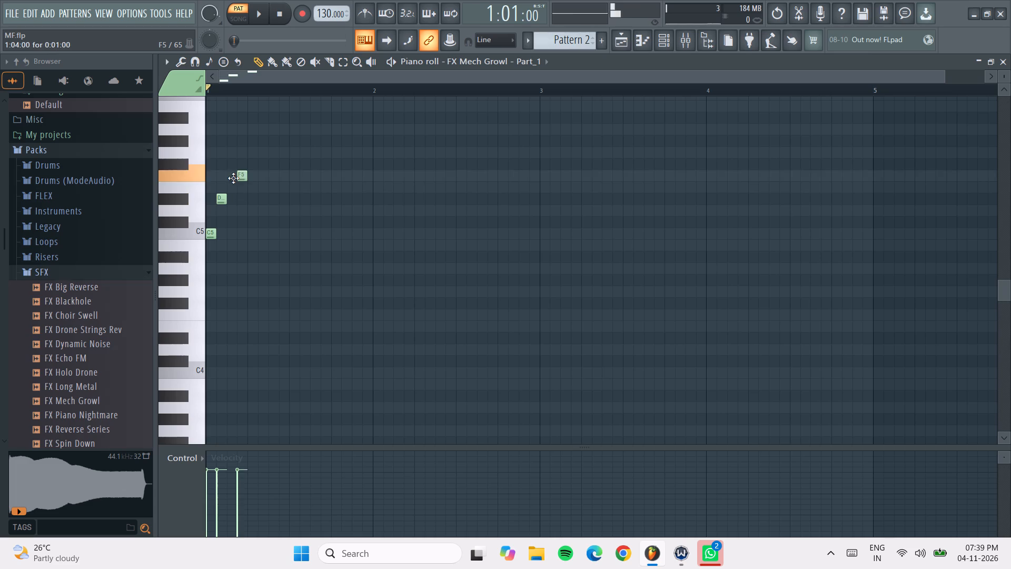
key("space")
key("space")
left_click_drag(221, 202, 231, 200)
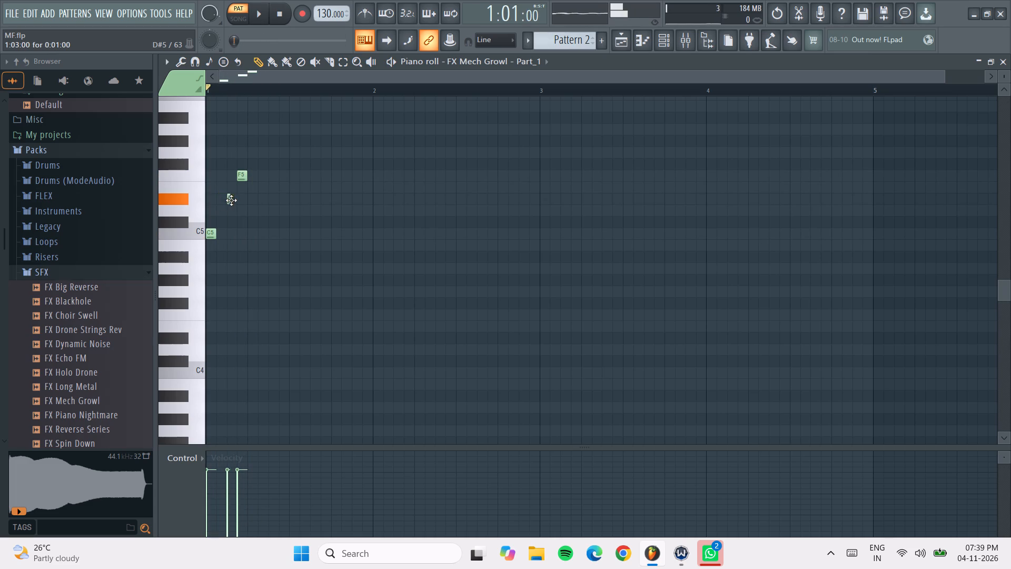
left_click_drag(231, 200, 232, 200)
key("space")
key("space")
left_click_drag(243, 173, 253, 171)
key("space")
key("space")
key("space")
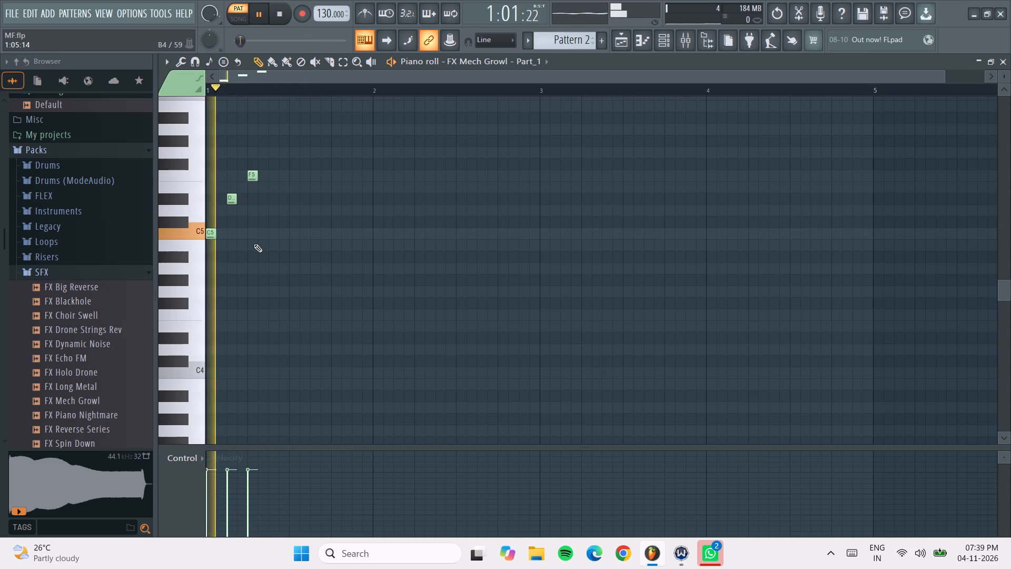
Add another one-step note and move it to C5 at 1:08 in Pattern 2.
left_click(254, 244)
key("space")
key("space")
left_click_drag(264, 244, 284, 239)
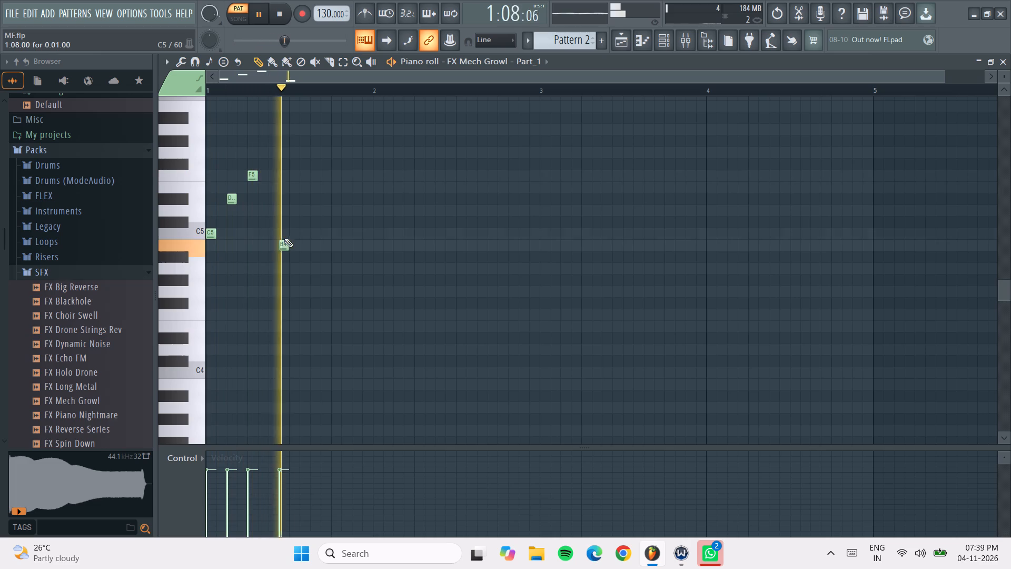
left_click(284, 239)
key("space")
Delete all notes of FX Mech Growl - Part_1 from Pattern 2.
right_click_drag(286, 236, 215, 231)
key("space")
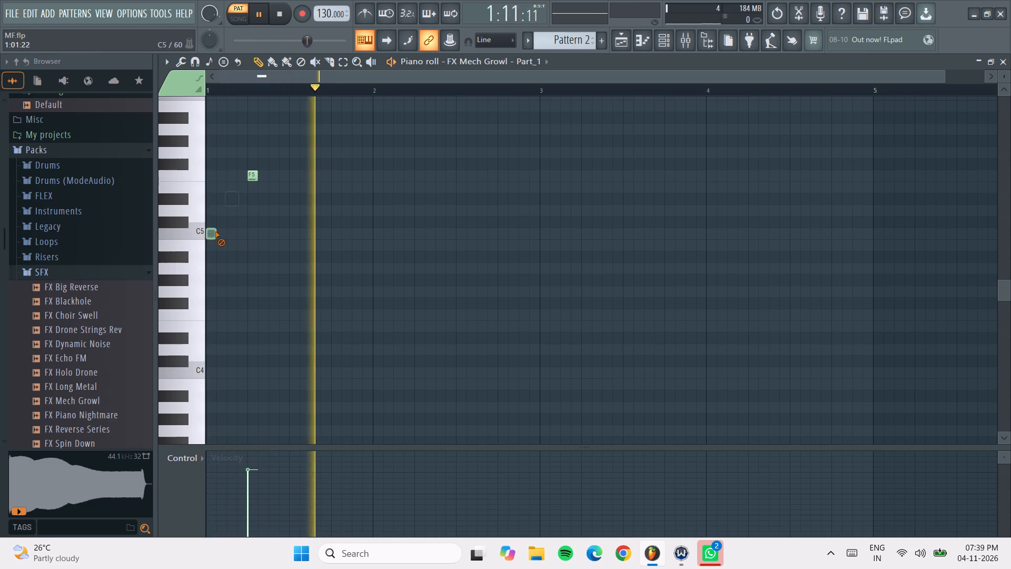
right_click_drag(215, 231, 256, 177)
key("space")
key("space")
Show the Playlist, enable Track 3 with the FX Mech Growl clips, and play the arrangement in song mode.
left_click(618, 45)
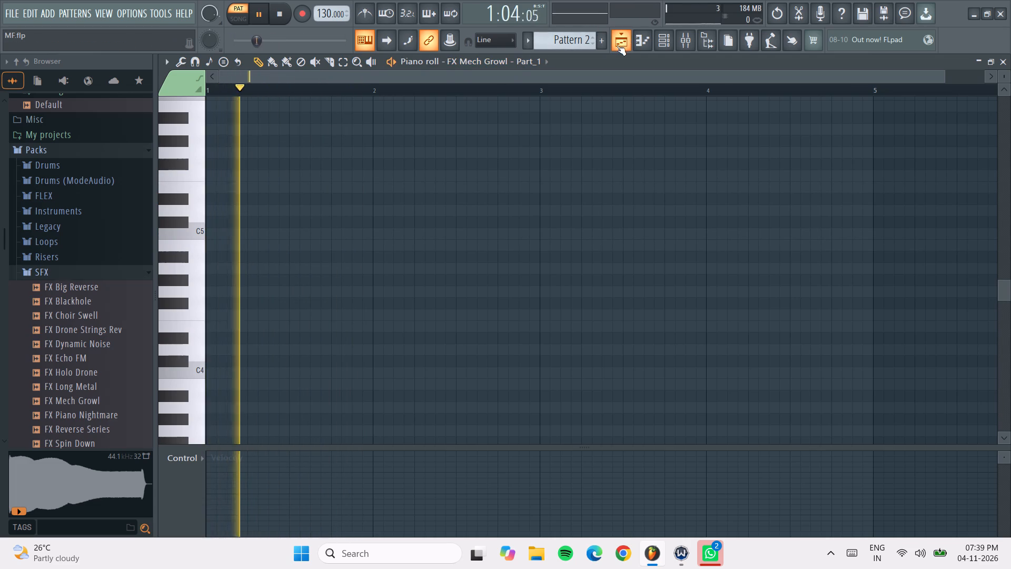
key("space")
left_click(331, 198)
left_click(327, 200)
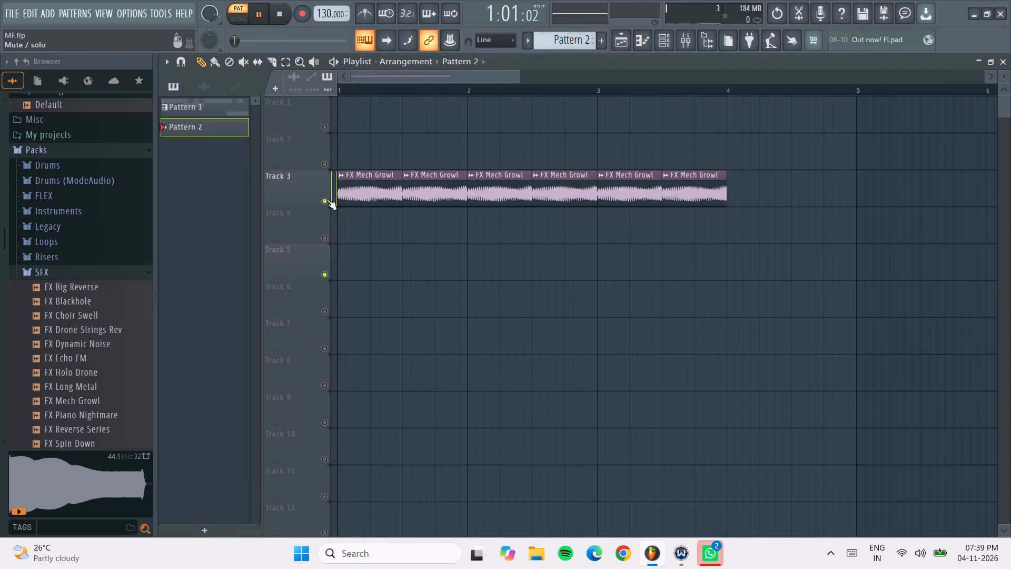
key("space")
key("space")
left_click(334, 60)
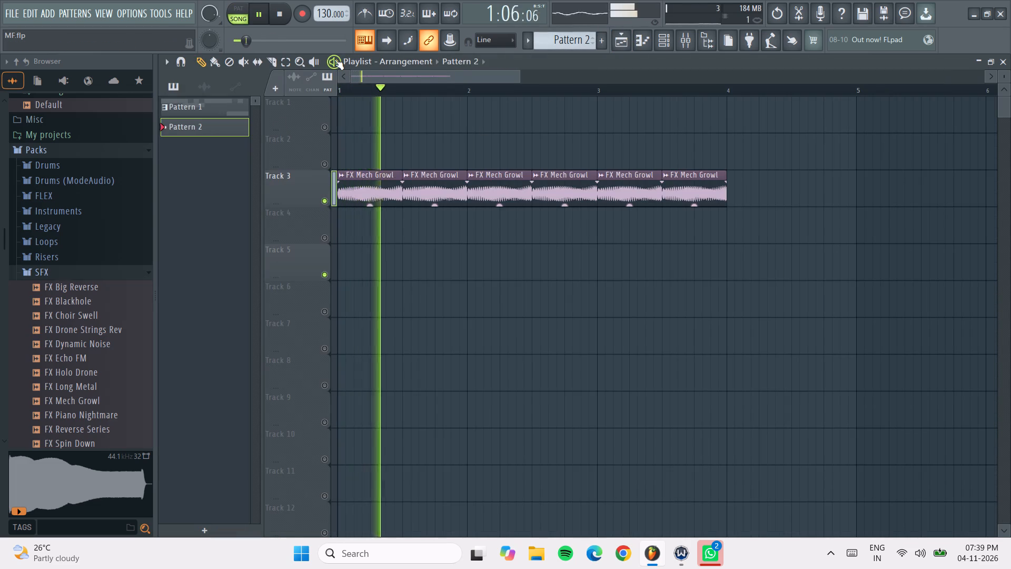
Audition FX Dynamic Noise, FX Echo FM and the Risers samples for a replacement sound, then browse back to the Impulses folder.
left_click(76, 347)
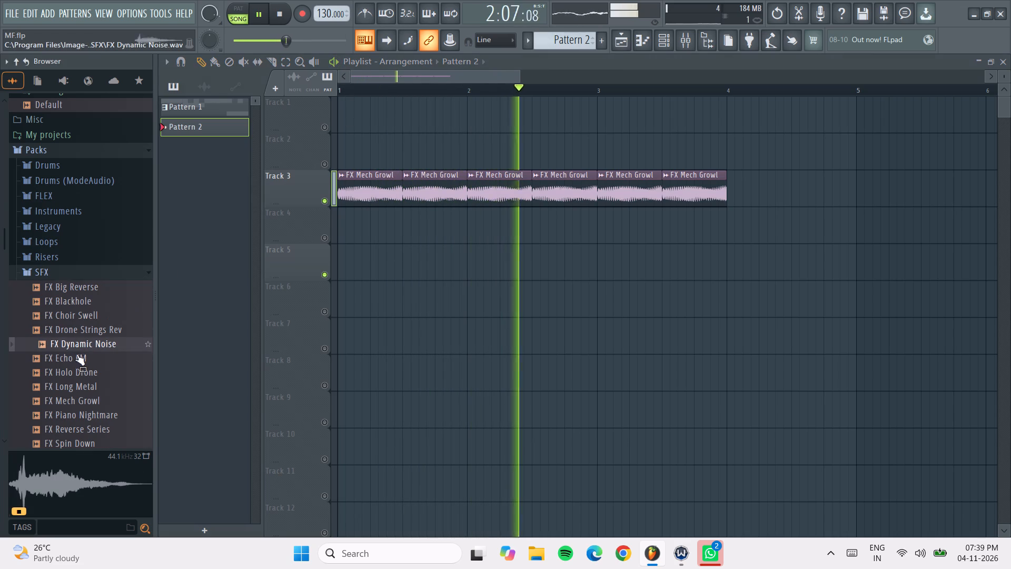
left_click(88, 355)
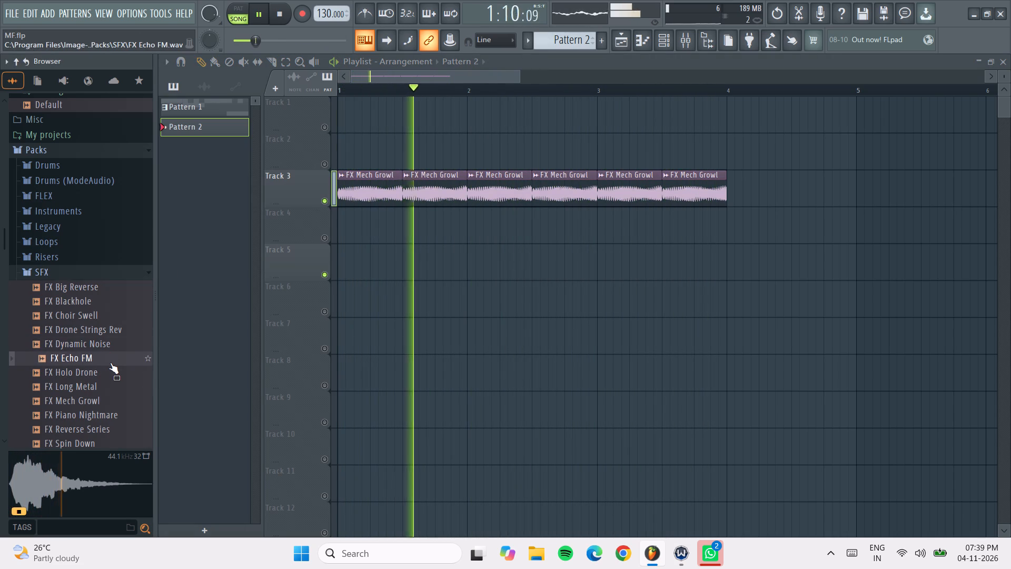
left_click(114, 359)
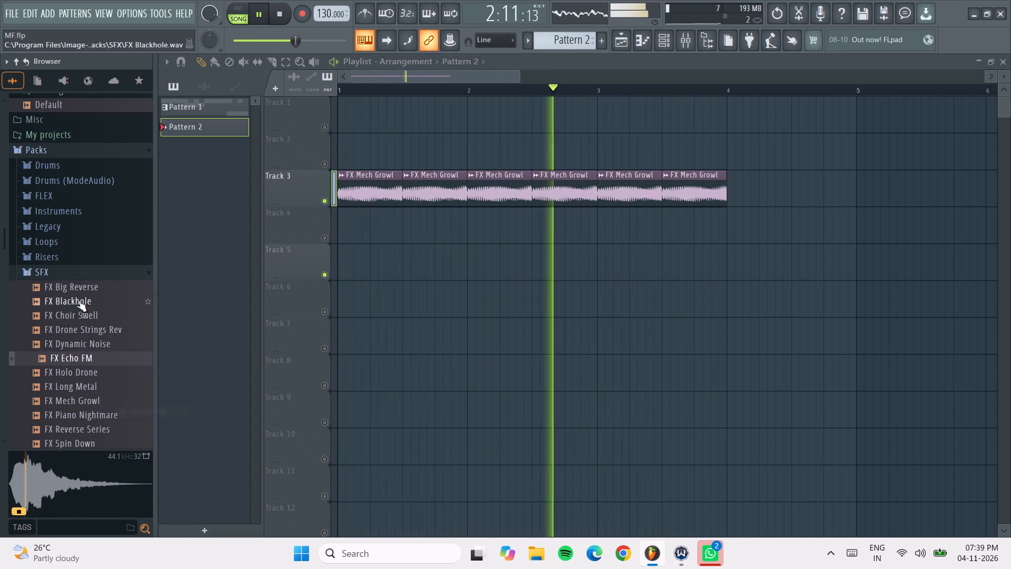
key("space")
left_click(71, 263)
left_click(58, 194)
left_click(82, 281)
scroll(71, 252, "up", 3)
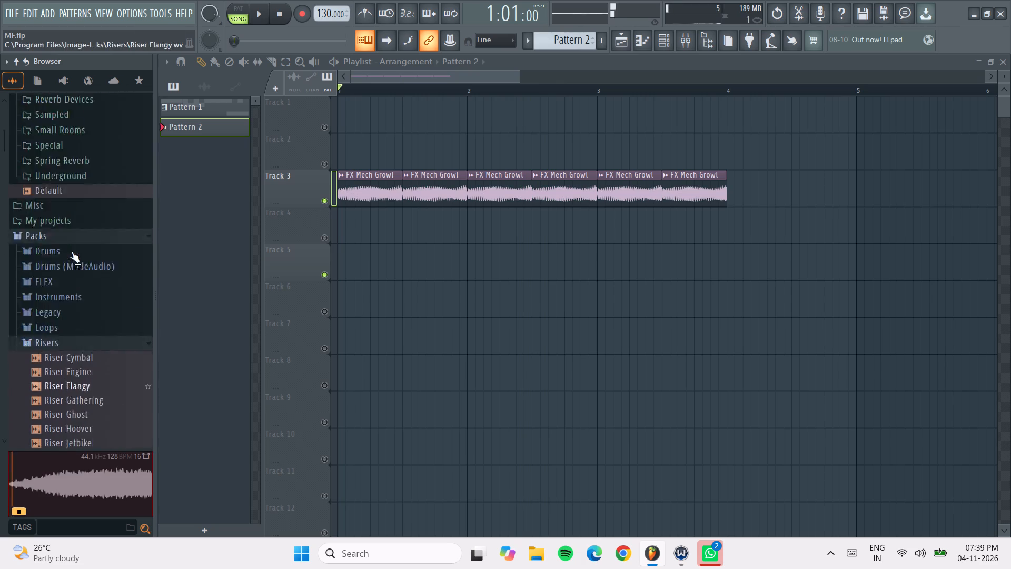
scroll(71, 251, "up", 2)
scroll(56, 311, "down", 2)
left_click(55, 307)
scroll(90, 249, "up", 1)
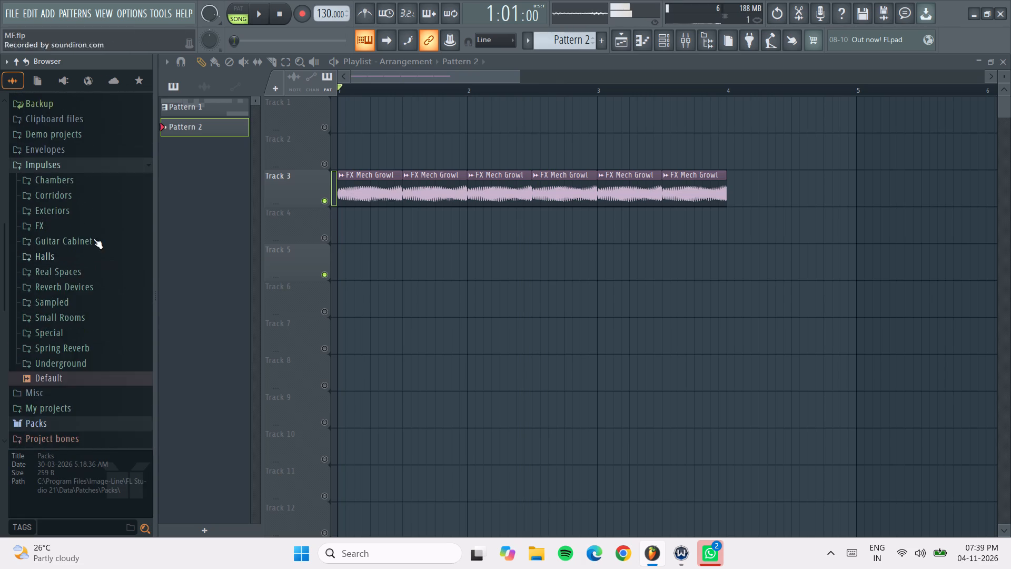
Audition the church and St Pauls impulse samples in the Halls folder.
left_click(94, 258)
left_click(108, 331)
left_click(80, 235)
left_click(98, 322)
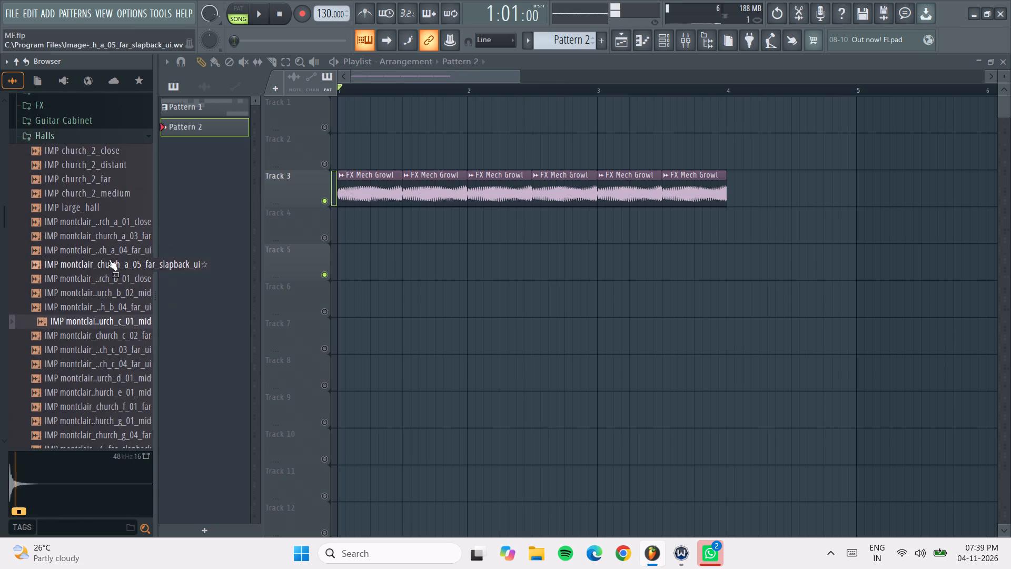
left_click(107, 251)
left_click(74, 207)
scroll(86, 199, "up", 2)
scroll(89, 380, "down", 3)
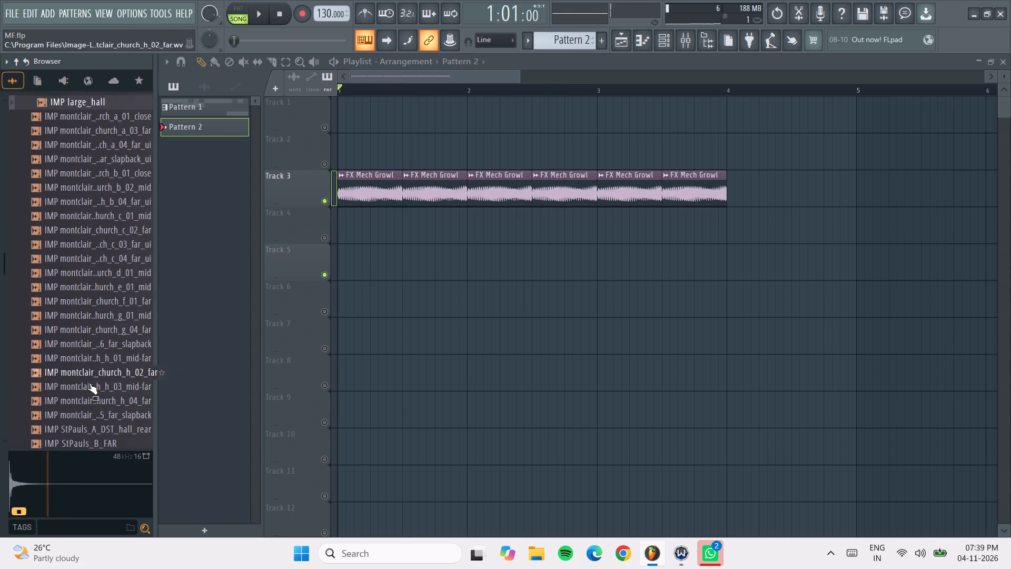
left_click(85, 336)
left_click_drag(78, 378, 83, 384)
scroll(90, 382, "down", 2)
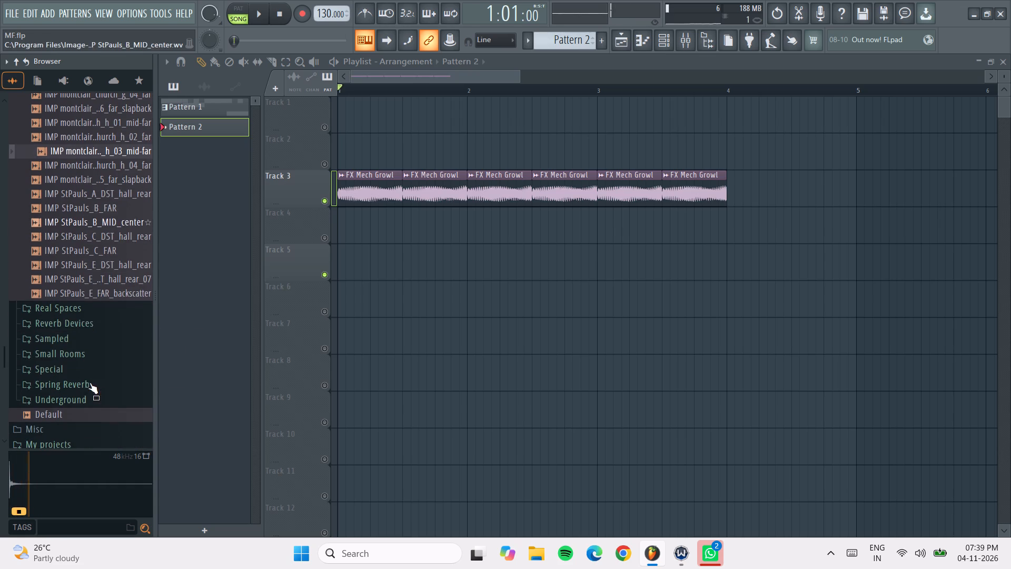
left_click(76, 259)
left_click(95, 251)
left_click(113, 262)
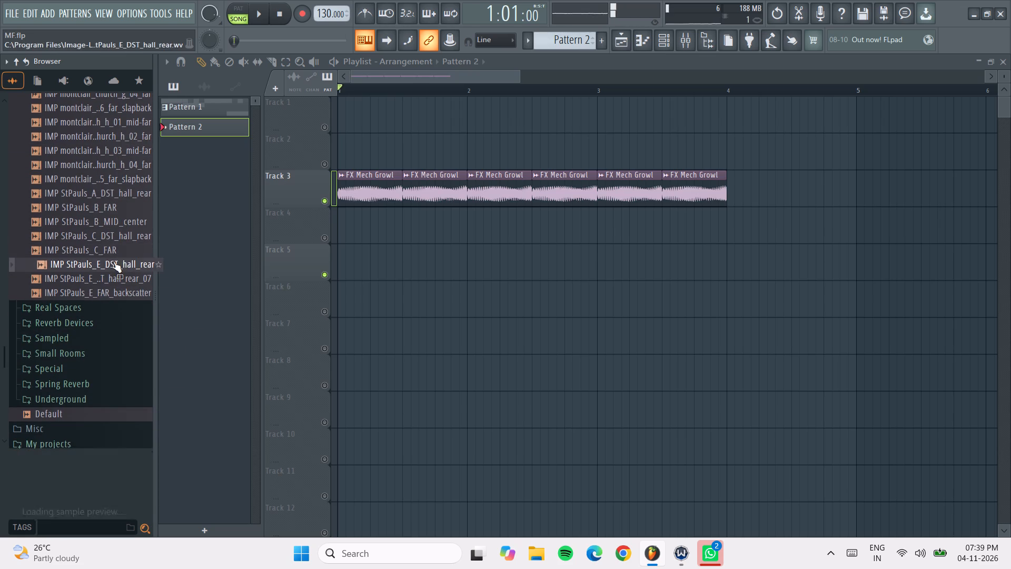
left_click(121, 248)
left_click(123, 269)
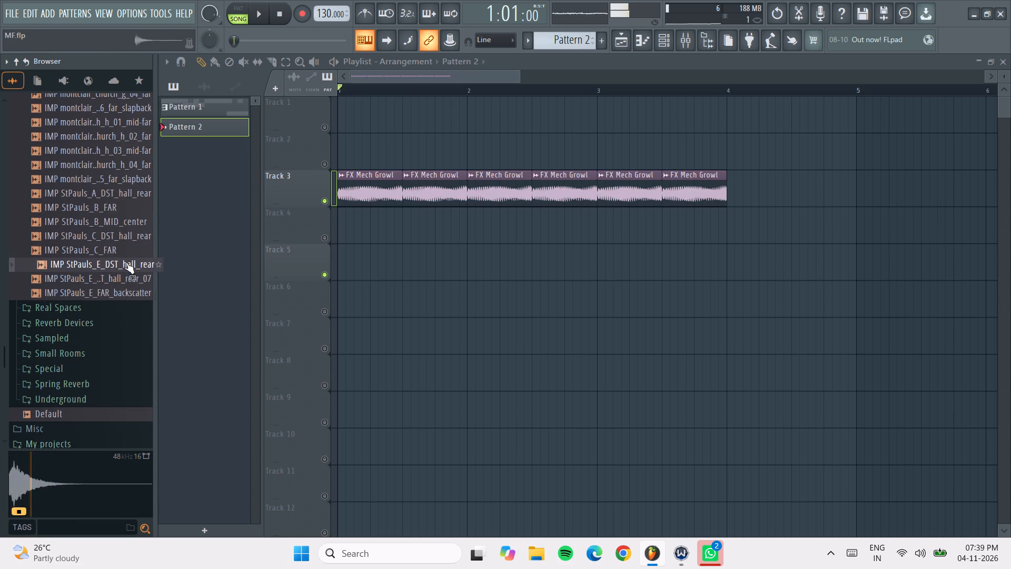
Place IMP StPauls_E_DST_hall_rear at the start of Track 4 and solo that track.
left_click_drag(139, 270, 340, 227)
left_click(323, 237)
right_click(323, 237)
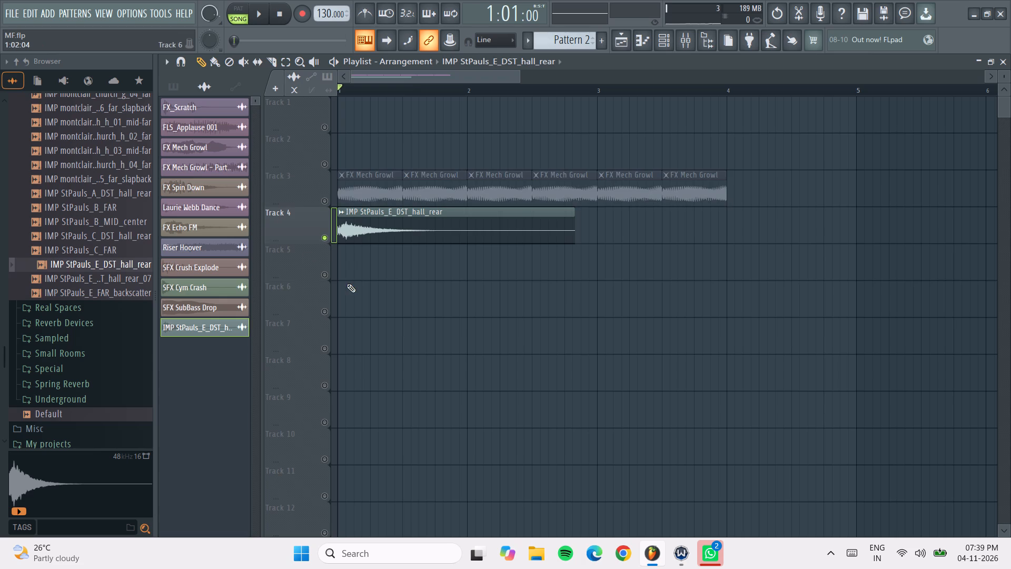
Repeatedly start and stop playback to hear the soloed hall impulse clip from its beginning.
key("space")
key("space")
key("space")
key("space")
key("space")
key("space")
key("space")
key("space")
key("space")
key("space")
key("space")
key("space")
key("space")
key("space")
key("space")
key("space")
key("space")
key("space")
key("space")
key("space")
key("space")
key("space")
Audition the St Pauls impulse samples in the Halls folder again, comparing the hall_rear, C_FAR, B_MID_center and FAR_backscatter versions.
left_click(117, 261)
left_click(115, 271)
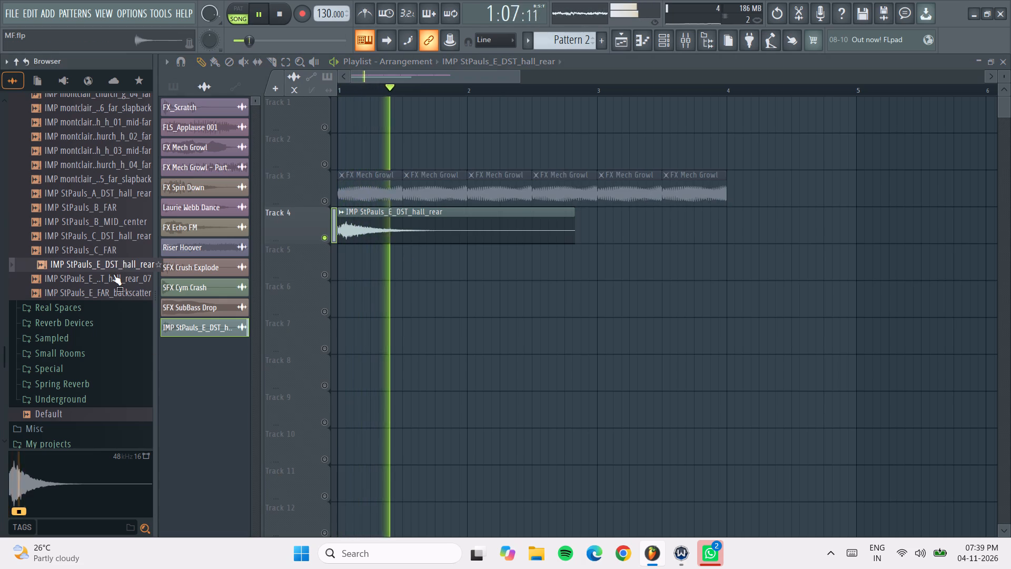
left_click(111, 277)
left_click(109, 279)
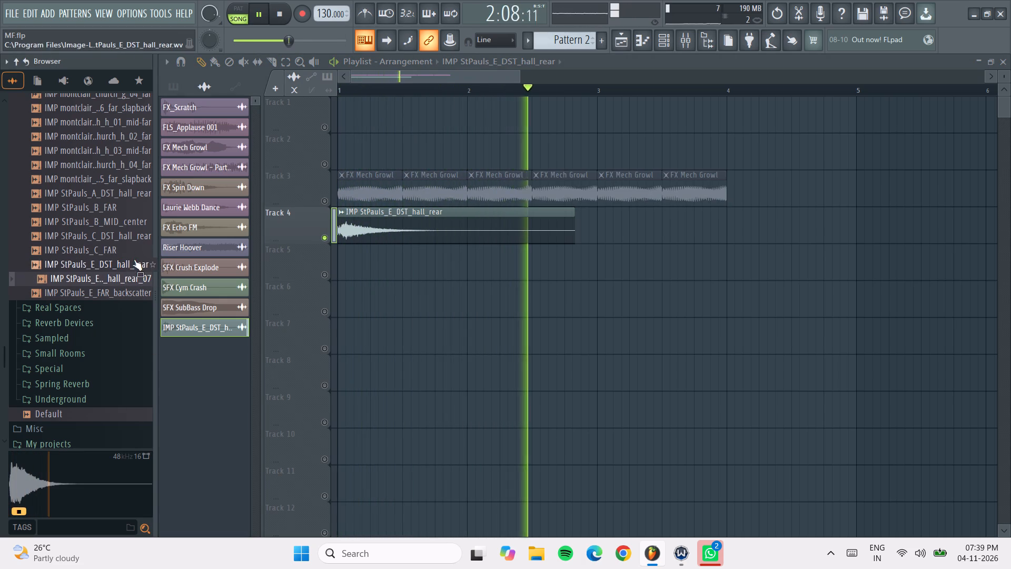
left_click(134, 259)
key("space")
key("space")
key("space")
key("space")
left_click(128, 278)
left_click(134, 263)
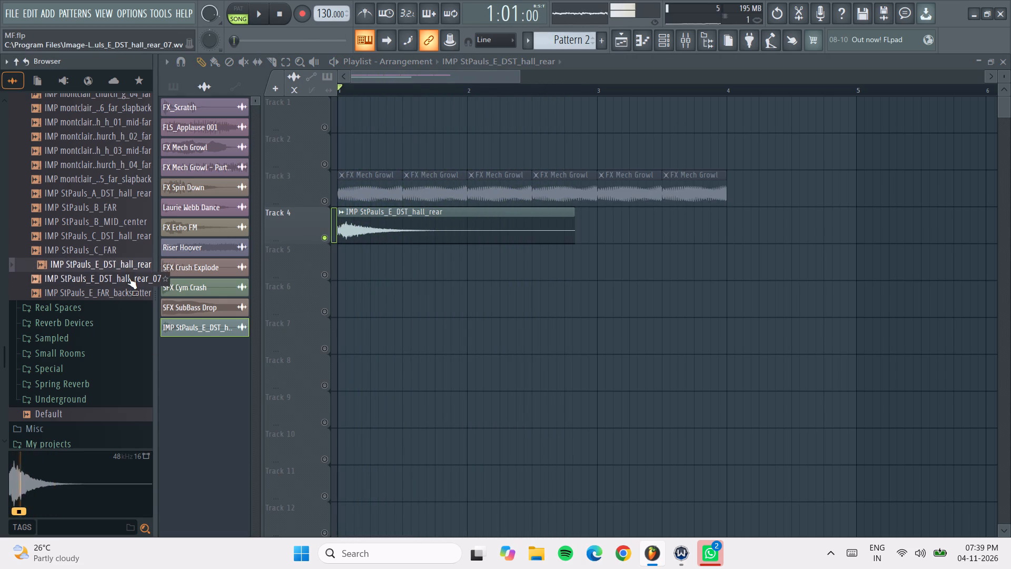
left_click(128, 278)
left_click(125, 255)
left_click(131, 225)
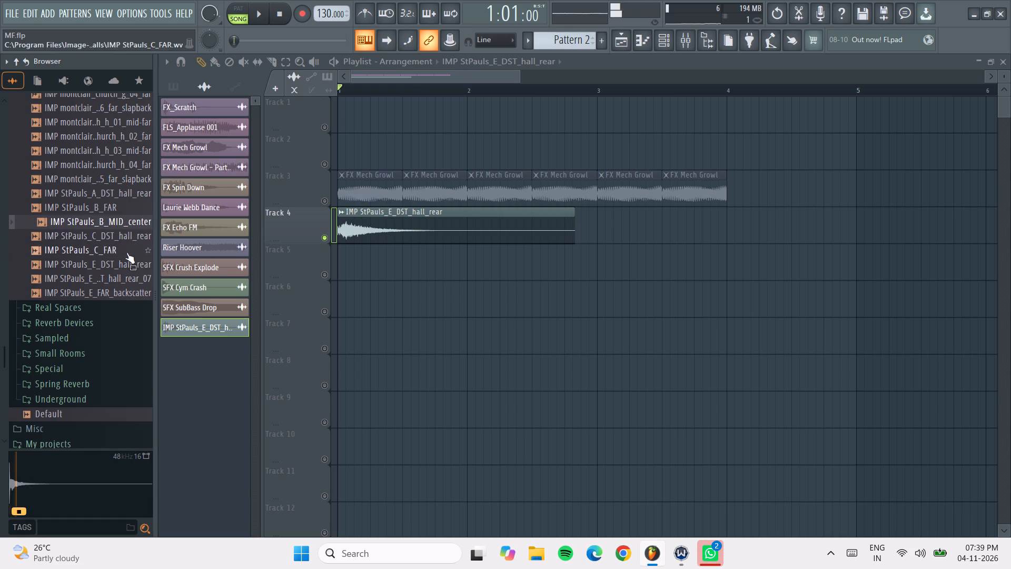
left_click(130, 203)
left_click(128, 273)
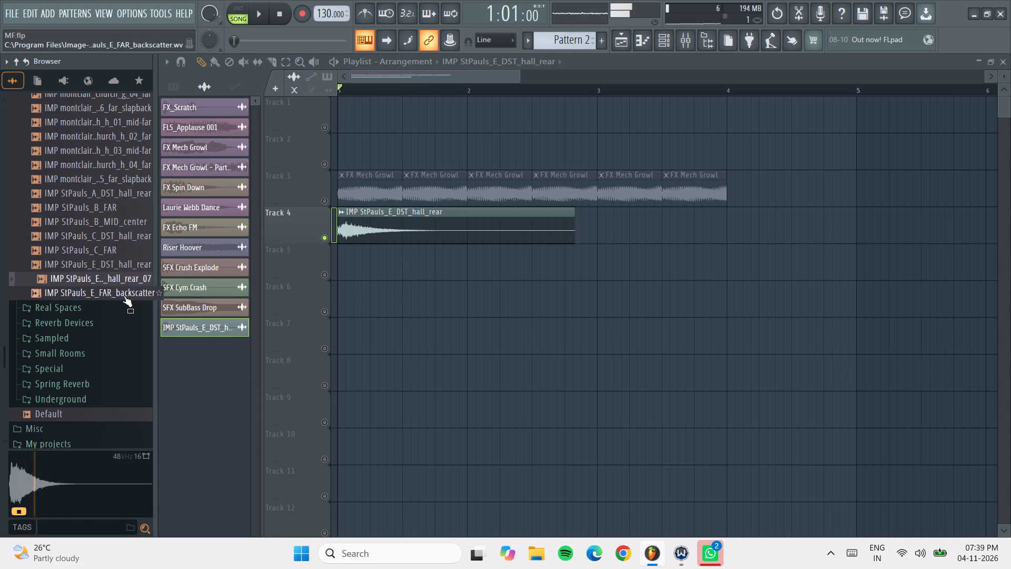
left_click(124, 296)
left_click(89, 145)
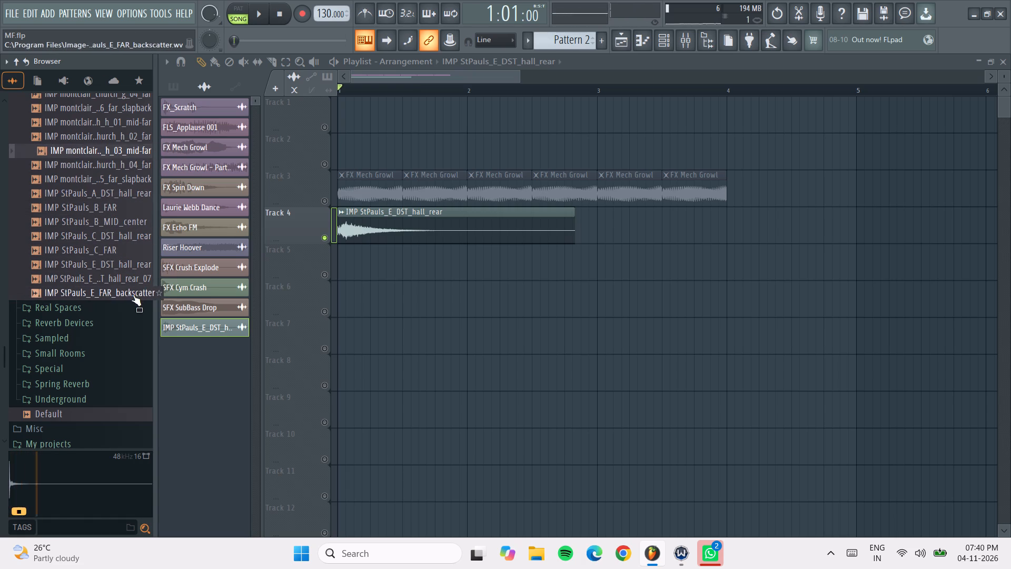
Place IMP StPauls_E_FAR_backscatter on Track 5 starting at 1:07:00, add the track to the solo, and check the timing by playback.
left_click_drag(133, 295, 136, 290)
left_click_drag(138, 287, 373, 262)
key("space")
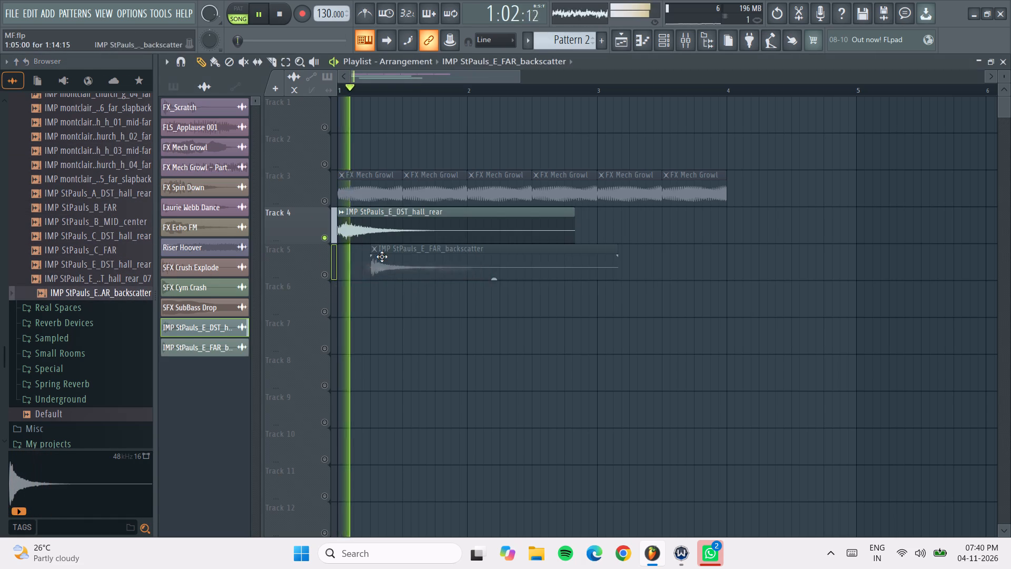
key("space")
left_click(325, 272)
key("space")
left_click_drag(440, 252, 447, 250)
key("space")
key("space")
key("space")
left_click_drag(442, 254, 450, 250)
key("space")
key("space")
key("space")
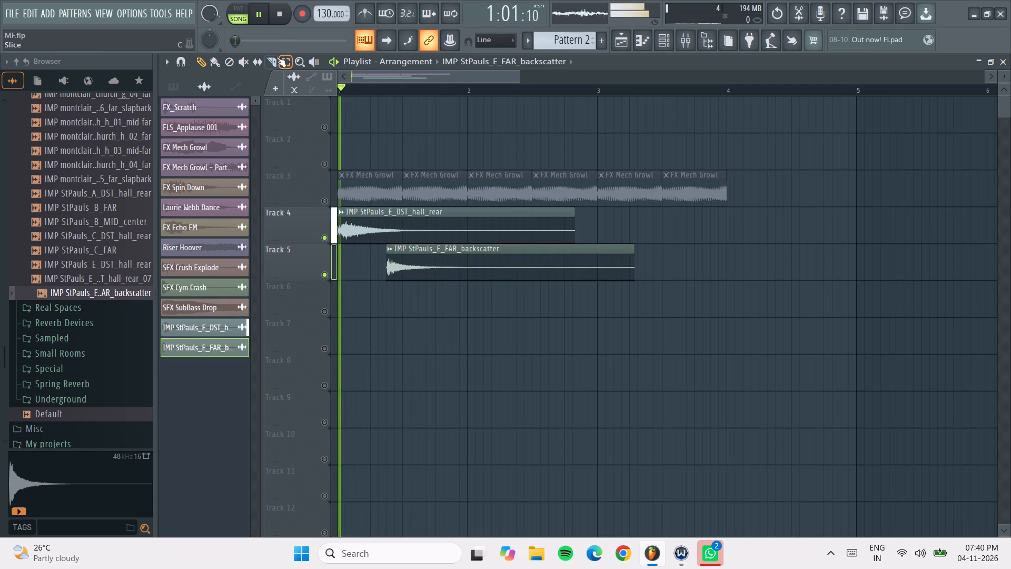
key("space")
Slice the Track 4 hall_rear clip about nine steps in and the Track 5 backscatter clip about four steps in, deleting both tails.
left_click(275, 57)
left_click(402, 217)
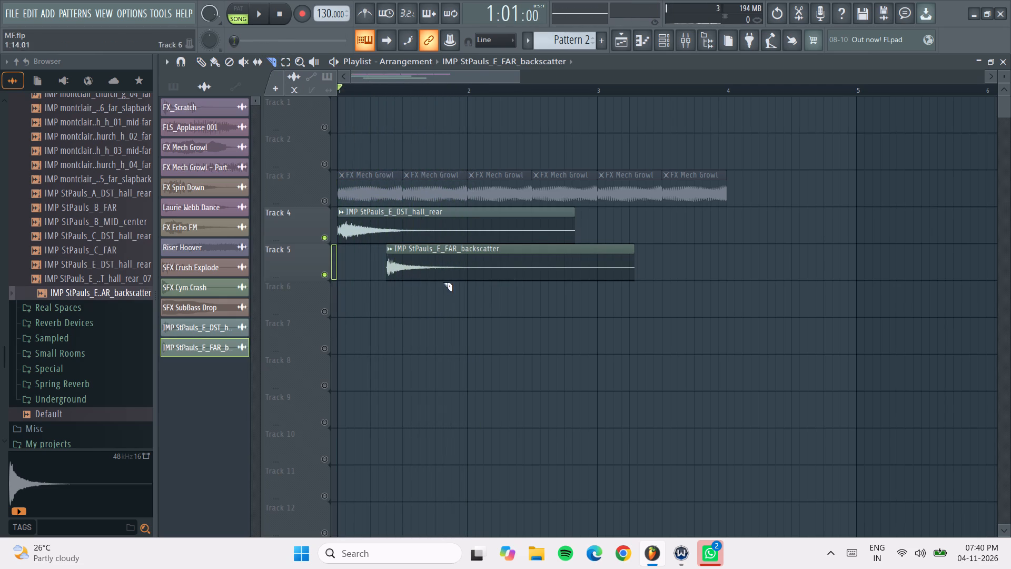
left_click_drag(411, 209, 410, 252)
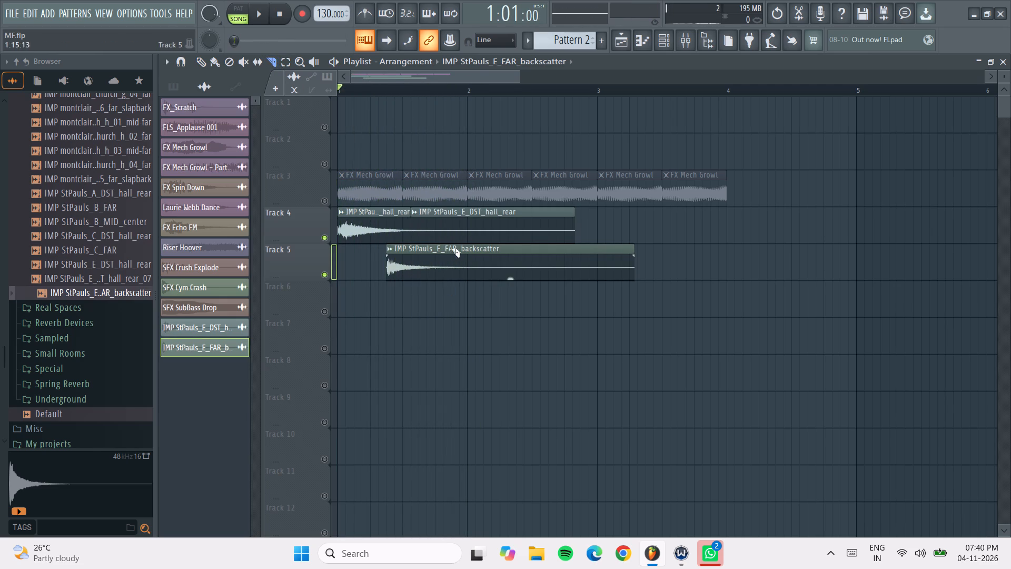
left_click_drag(422, 250, 422, 272)
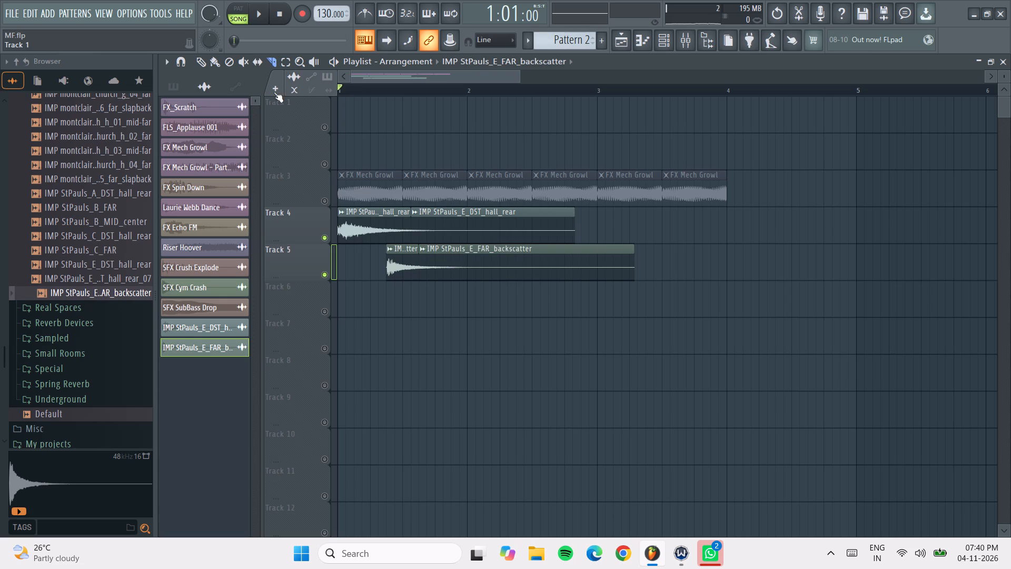
left_click(198, 60)
right_click_drag(452, 224, 482, 262)
key("space")
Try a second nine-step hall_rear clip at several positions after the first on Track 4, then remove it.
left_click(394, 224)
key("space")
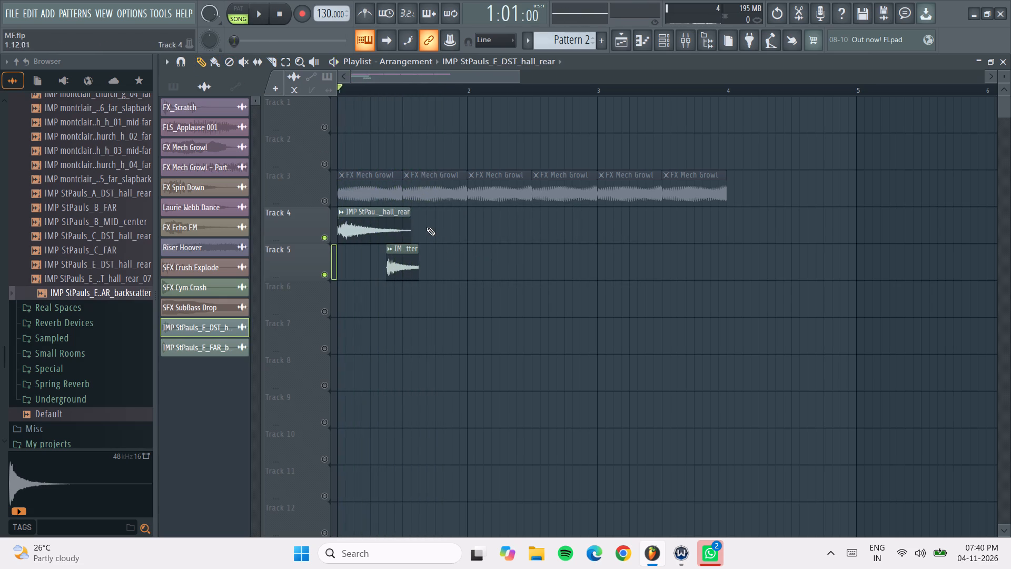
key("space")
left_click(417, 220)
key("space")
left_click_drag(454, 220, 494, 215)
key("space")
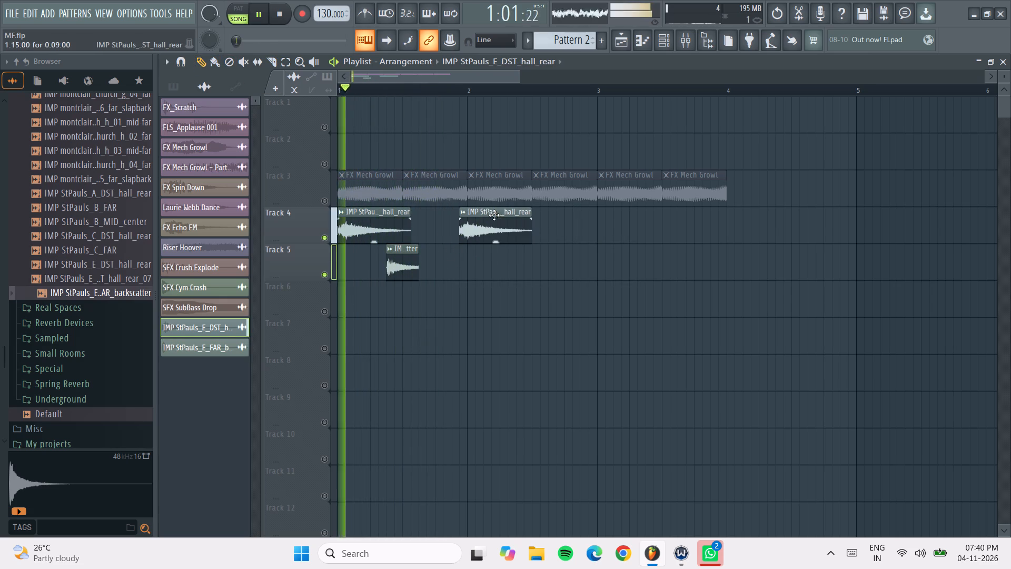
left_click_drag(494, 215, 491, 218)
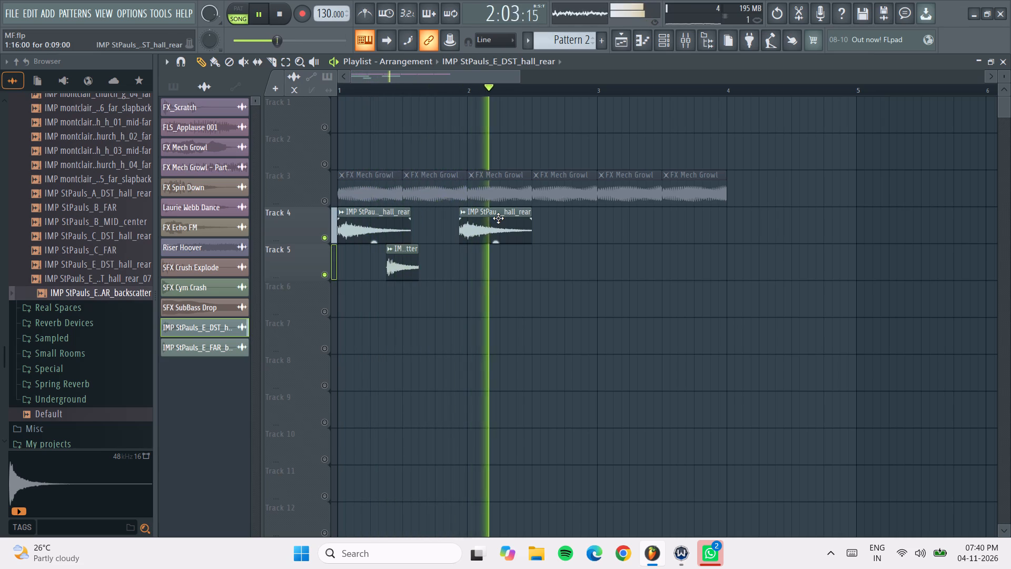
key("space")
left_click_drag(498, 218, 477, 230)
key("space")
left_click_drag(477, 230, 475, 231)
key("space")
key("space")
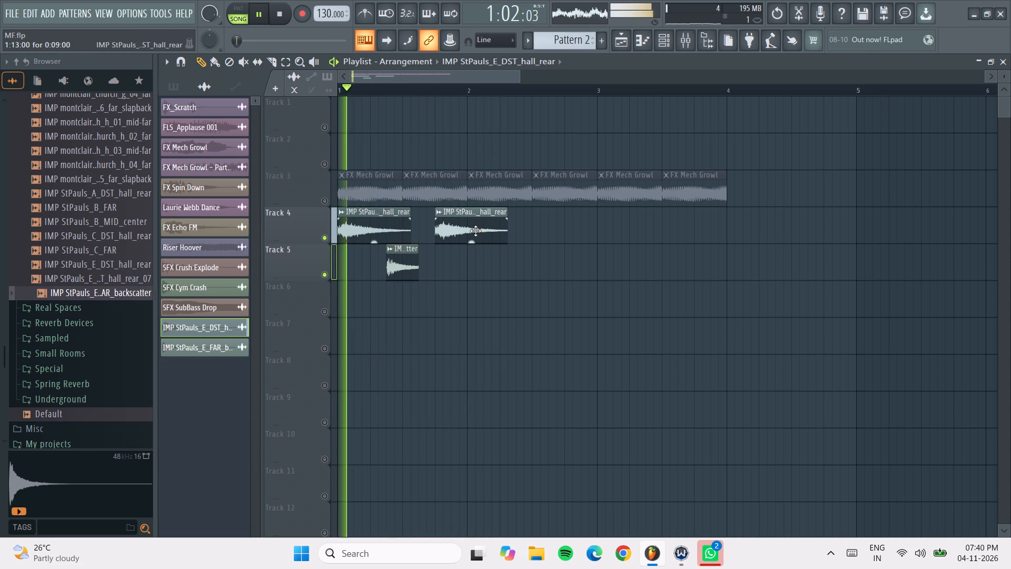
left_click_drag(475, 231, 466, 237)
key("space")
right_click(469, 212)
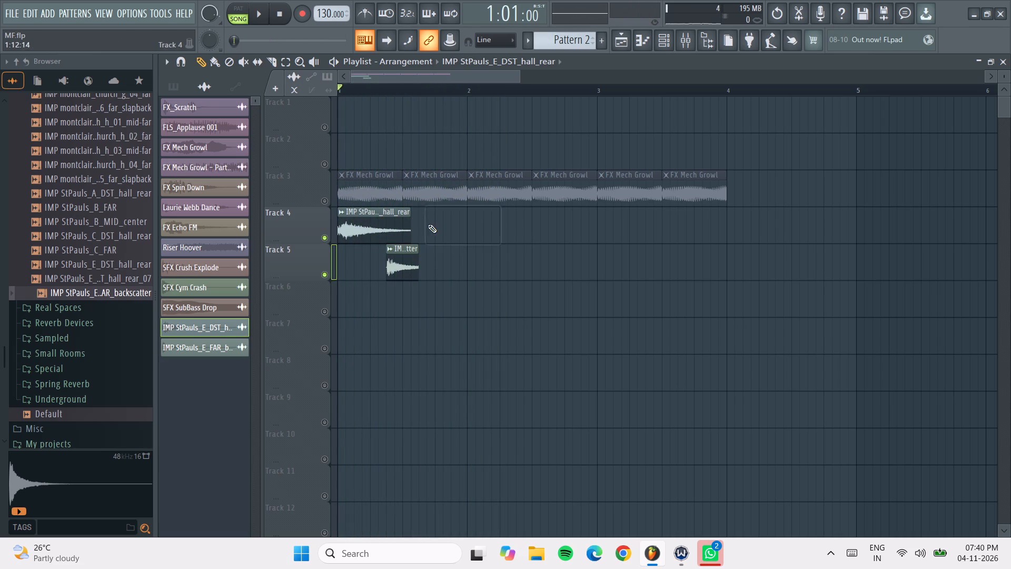
Extend the hall_rear clip on Track 4 to a length of 0:15:00 and play it back.
left_click_drag(408, 210, 460, 200)
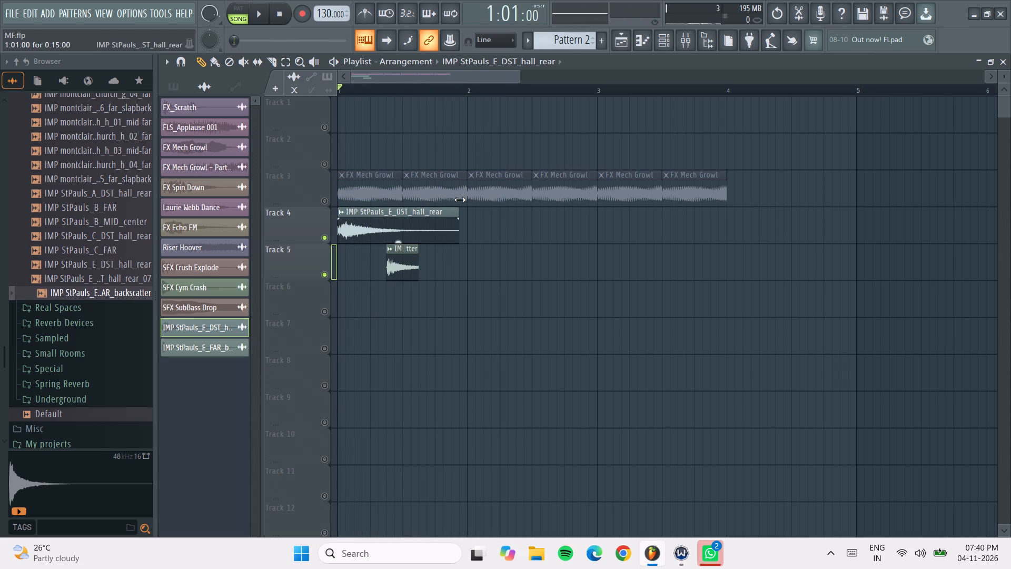
left_click_drag(460, 200, 459, 204)
key("space")
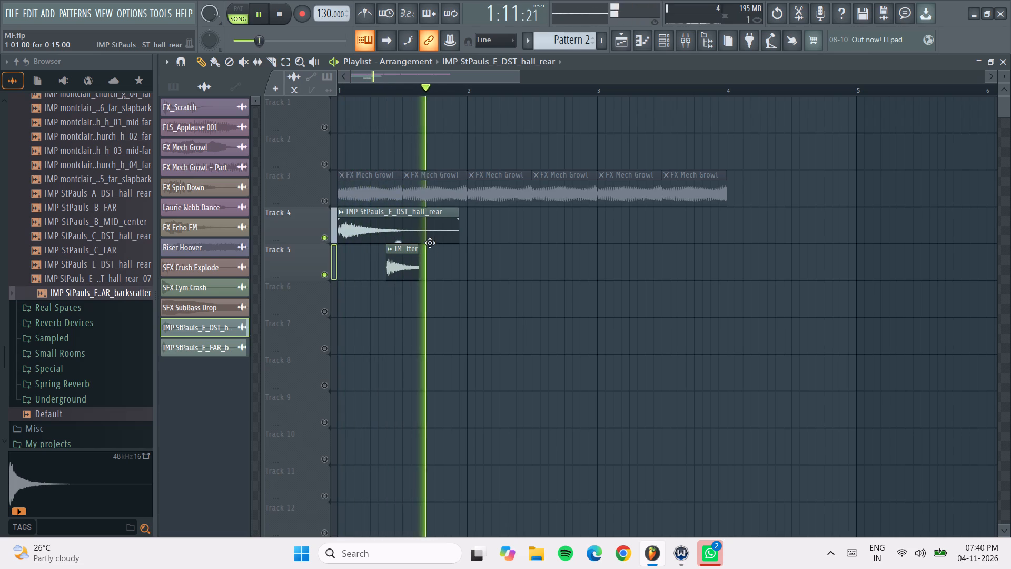
key("space")
key("space")
key("space")
Lengthen the backscatter clip on Track 5 to 0:07:00, checking the fit by playback.
left_click_drag(416, 249, 449, 245)
key("space")
left_click(449, 245)
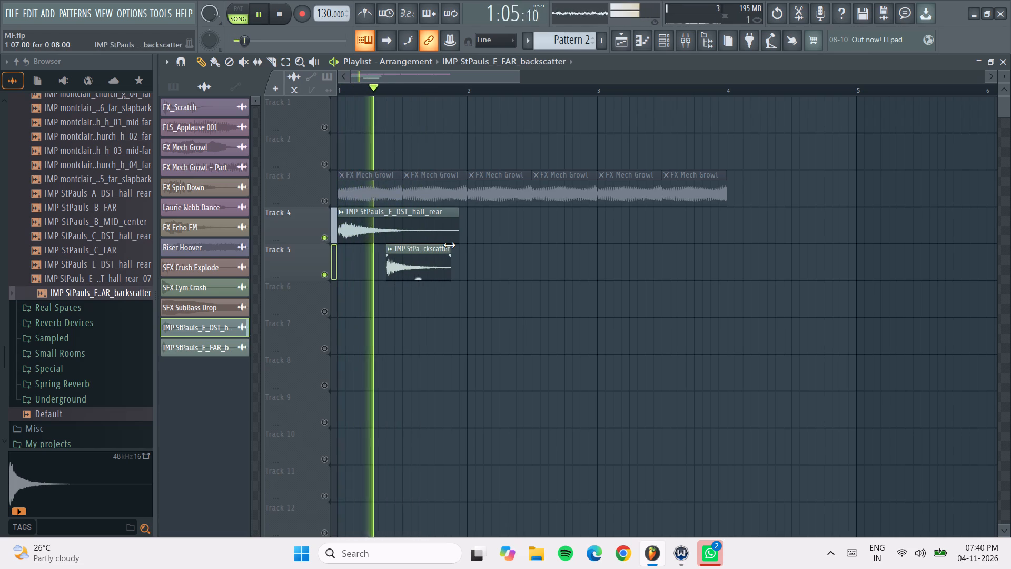
key("space")
left_click_drag(449, 245, 434, 257)
key("space")
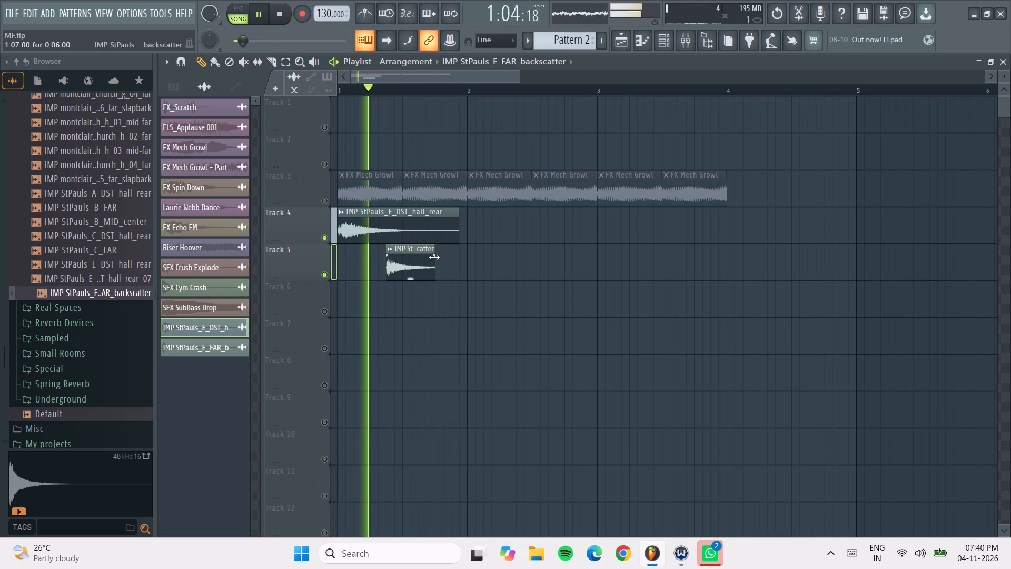
left_click_drag(434, 257, 442, 253)
key("space")
Add a second hall_rear clip on Track 4 at the start of bar 2.
left_click(449, 219)
key("space")
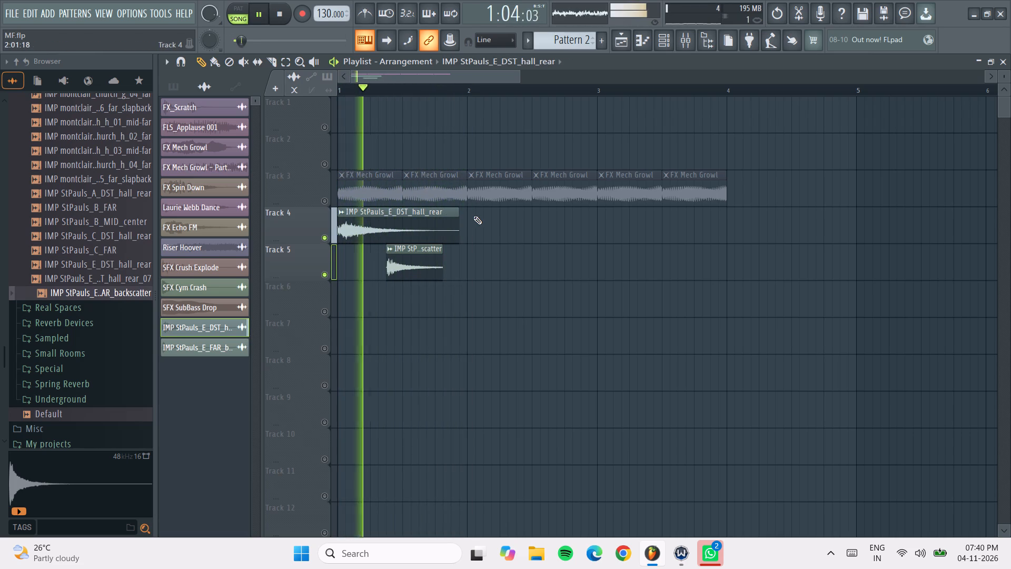
left_click(467, 227)
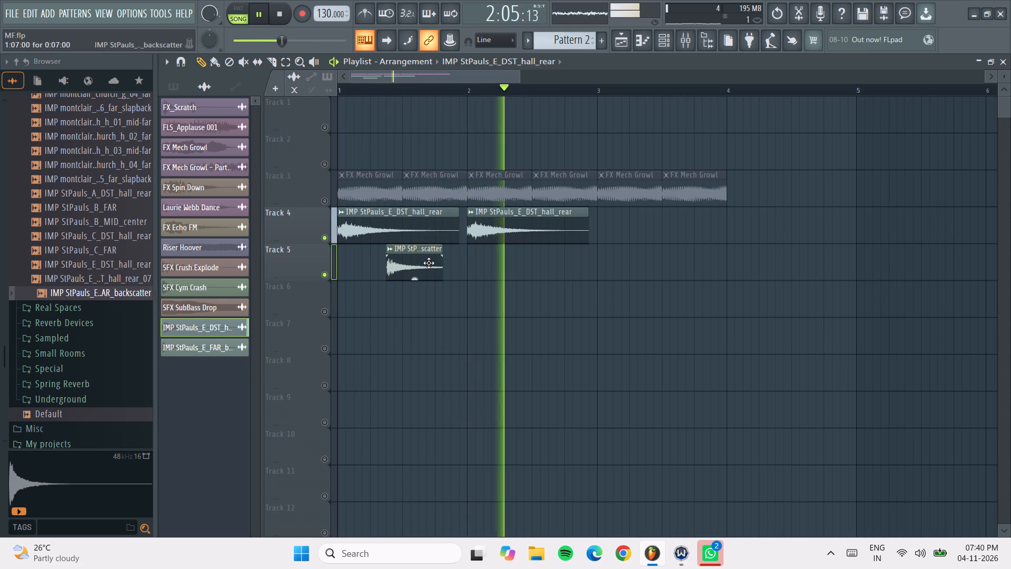
key("space")
Add a second backscatter clip on Track 5 and position it at 2:07:00 under the bar 2 hall clip.
double_click(429, 263)
key("space")
left_click(615, 194)
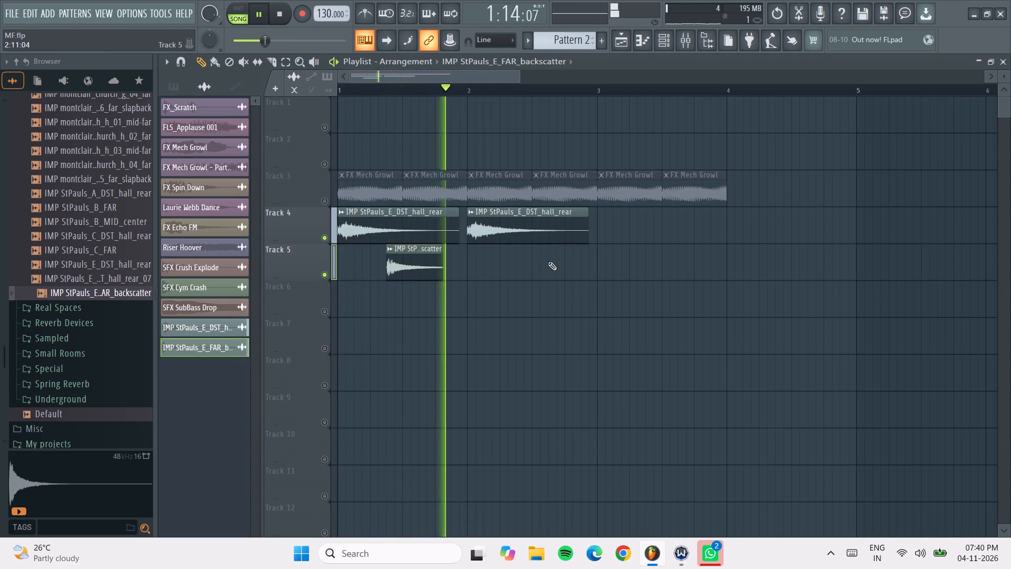
key("space")
left_click(501, 261)
key("space")
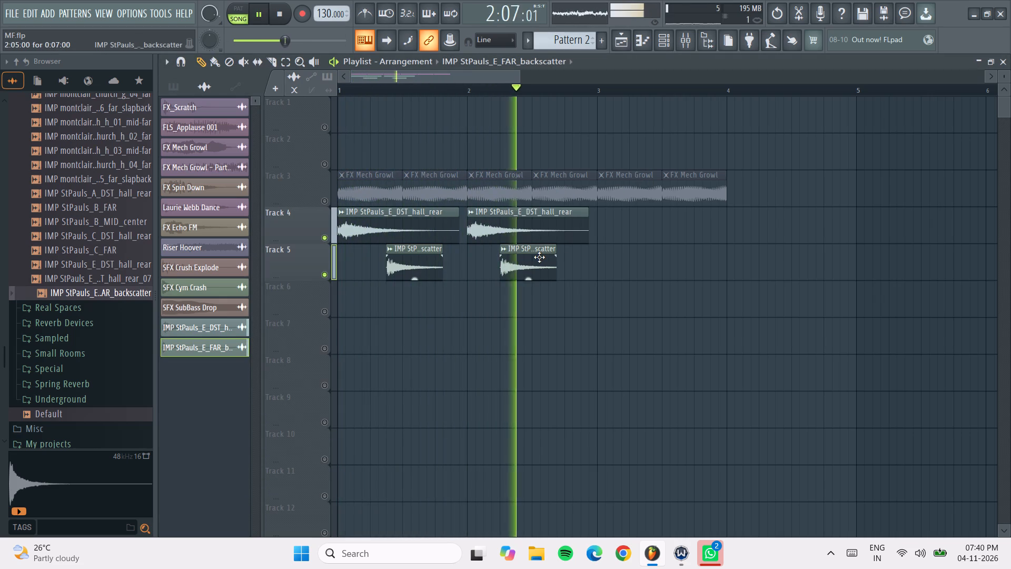
key("space")
left_click_drag(539, 257, 558, 257)
key("space")
key("space")
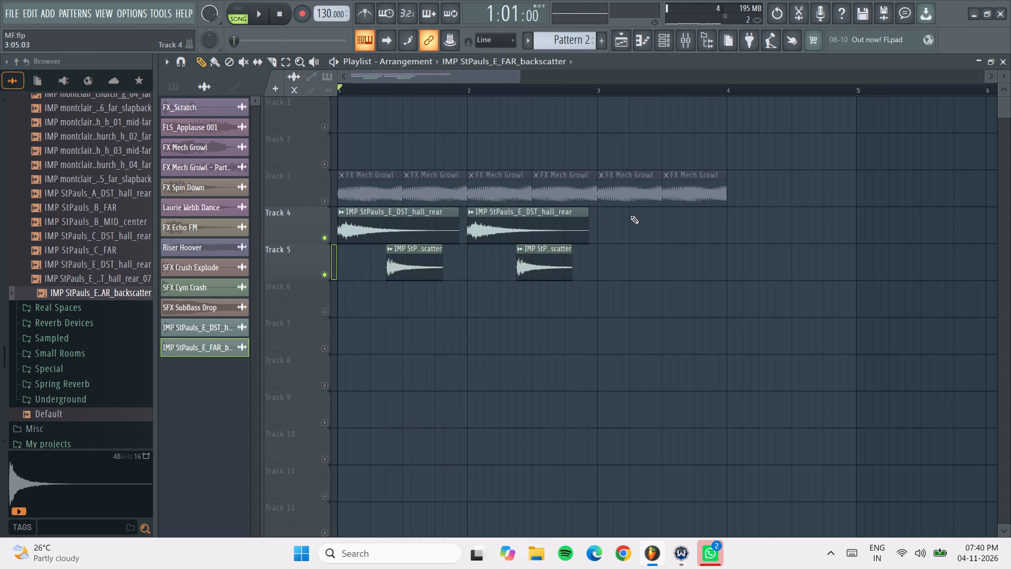
Duplicate the bar 2 hall_rear and backscatter clips together into bar 3.
left_click_drag(636, 211, 549, 268, "ctrl")
left_click_drag(552, 215, 678, 190, "shift")
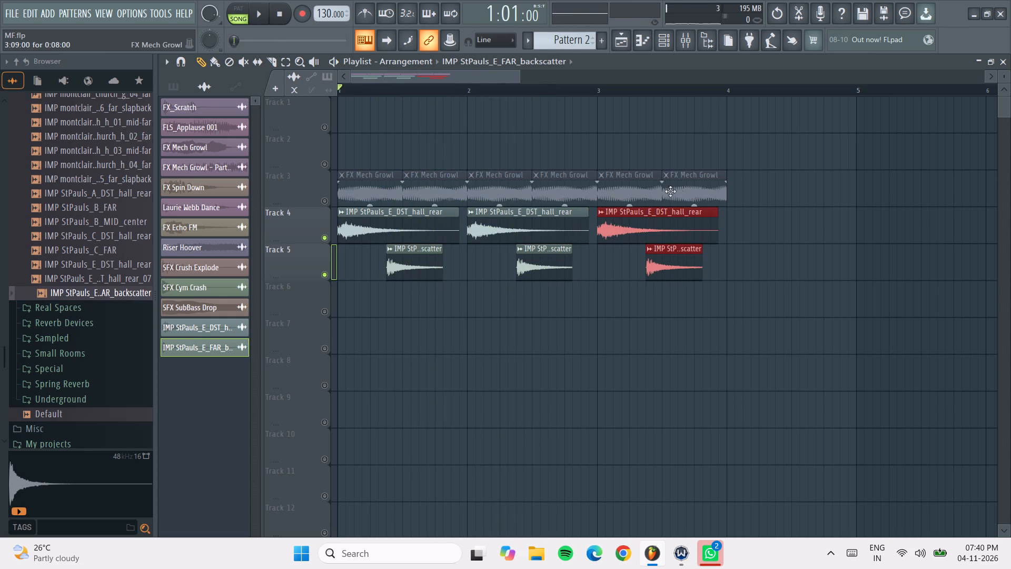
Bring the FX Mech Growl clips on Track 3 back into playback alongside the two impulse tracks.
key("space")
left_click(323, 195)
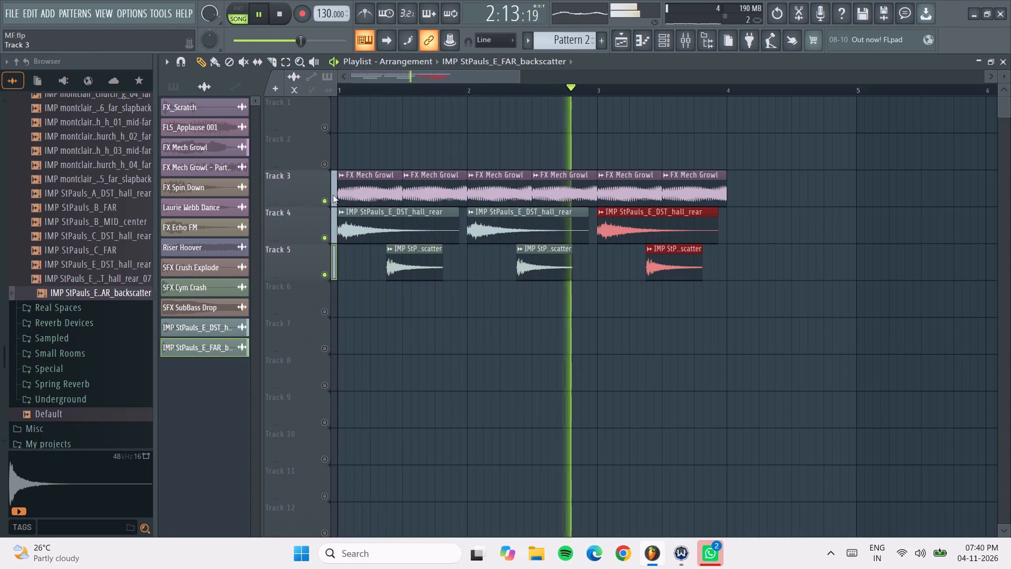
key("space")
Shift the three backscatter clips on Track 5 two steps later, to 1:09:00, 2:09:00 and 3:09:00, while listening to the mix.
left_click_drag(409, 262, 425, 259)
key("space")
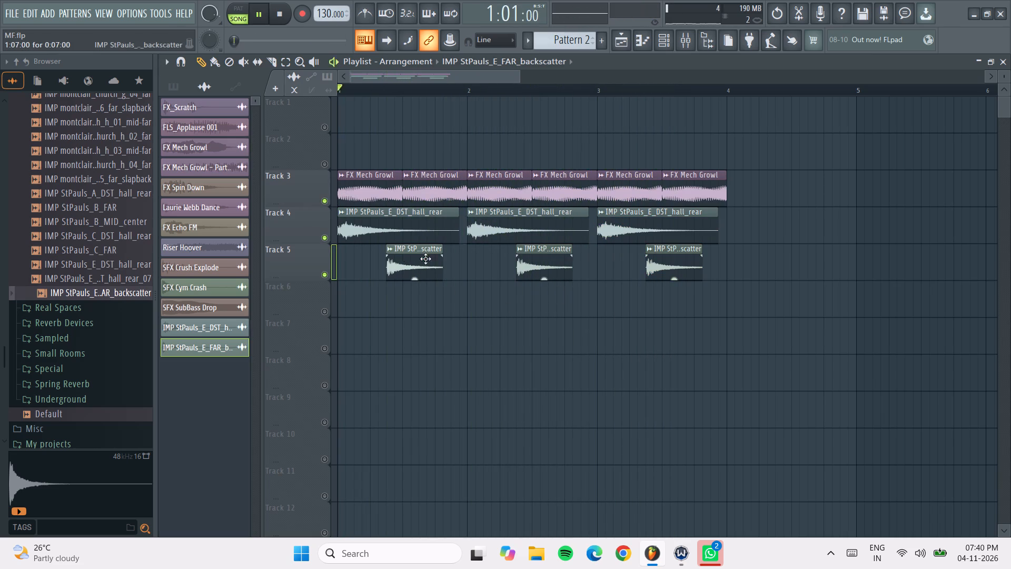
left_click_drag(425, 259, 428, 260)
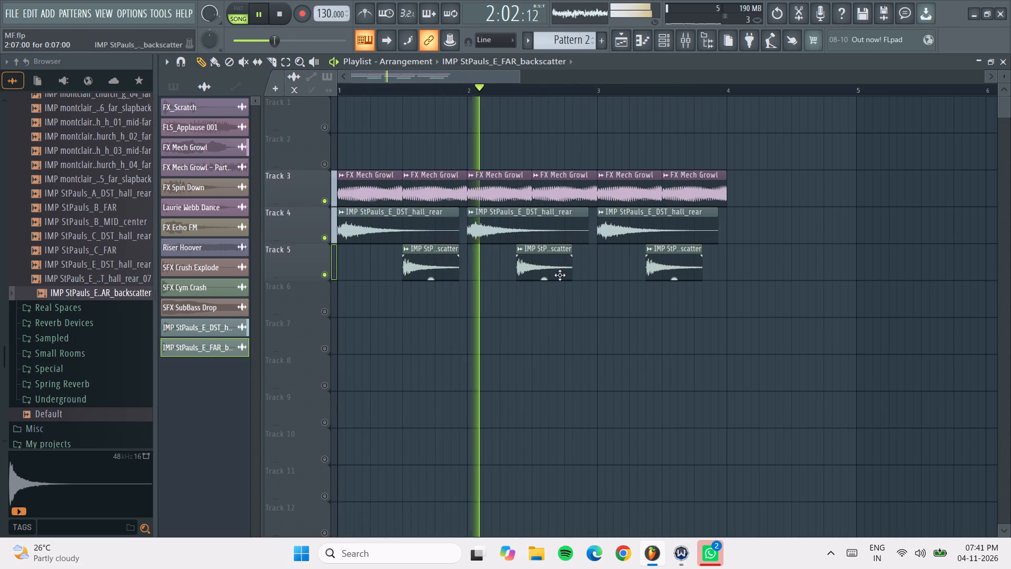
left_click_drag(559, 275, 579, 272)
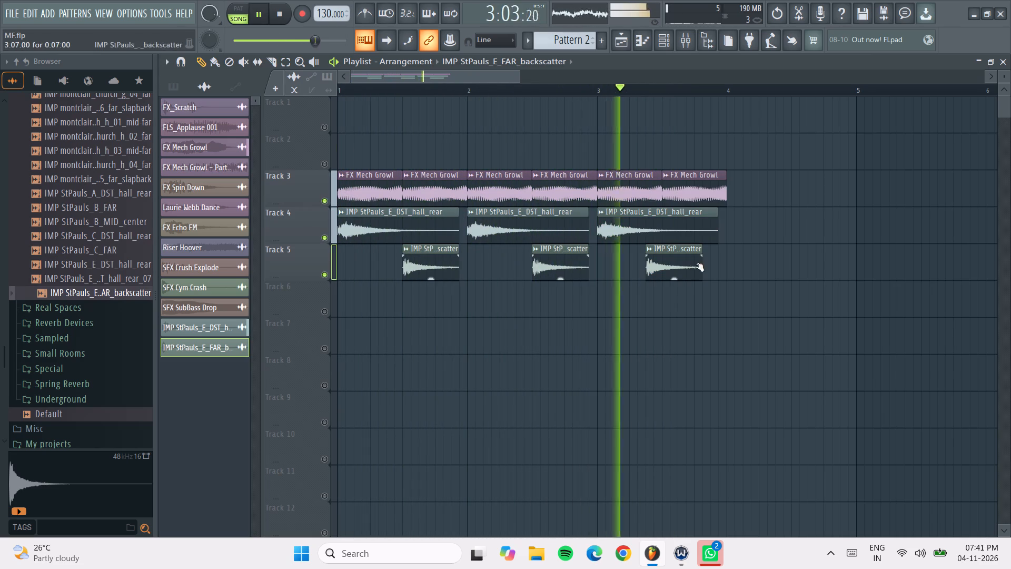
left_click_drag(691, 266, 711, 262)
key("space")
key("space")
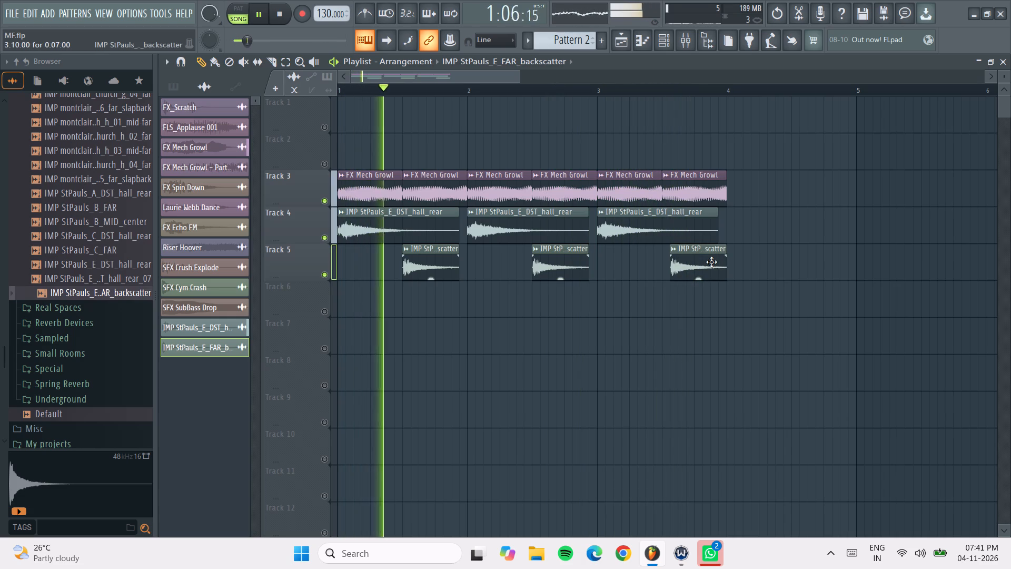
left_click_drag(712, 261, 707, 267)
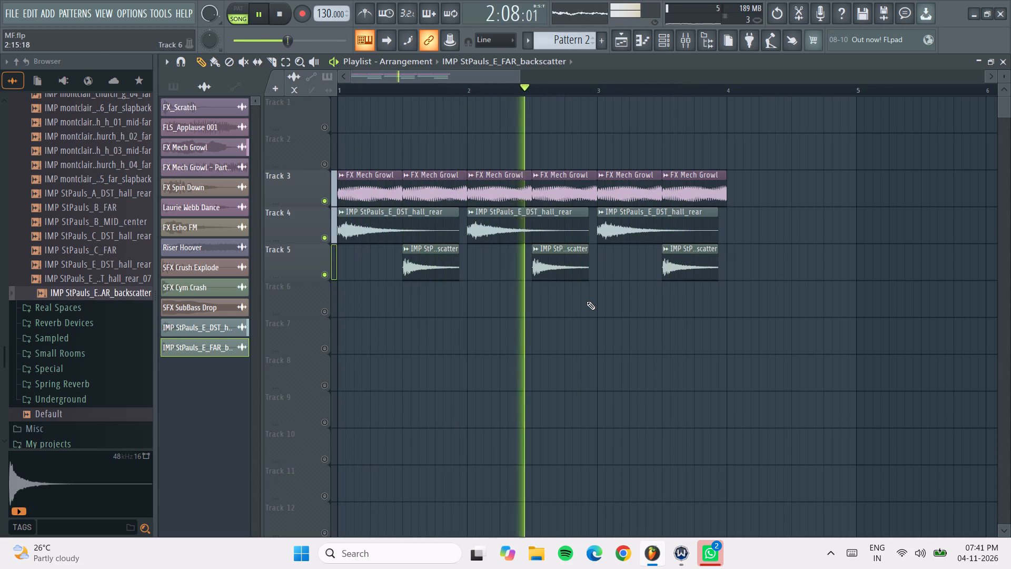
key("space")
Audition more St Pauls and Montclair church impulses in the Halls folder, then collapse the folder.
left_click(112, 206)
scroll(101, 201, "up", 2)
left_click(100, 224)
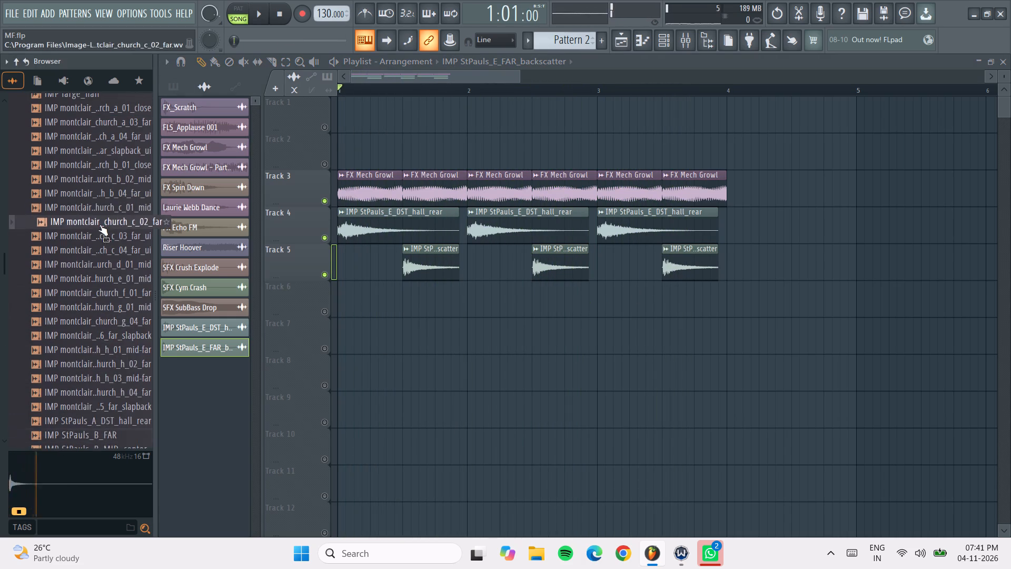
scroll(96, 202, "up", 1)
left_click(100, 203)
left_click(88, 172)
left_click(78, 137)
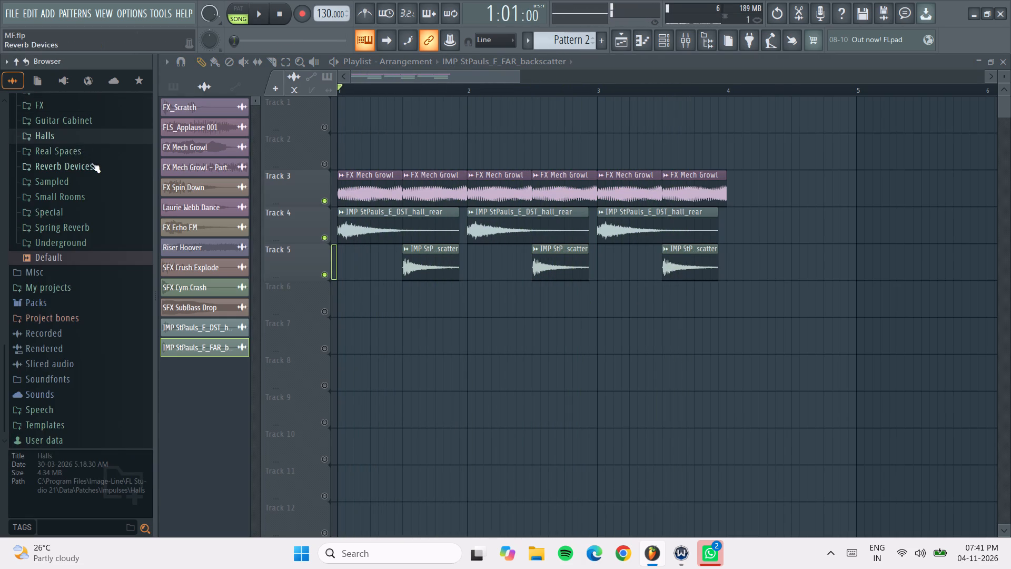
Audition the hall, cathedral, cave, civic hall and swimming pool impulses in the Real Spaces folder.
left_click(98, 153)
left_click(111, 223)
left_click(125, 300)
left_click(108, 366)
left_click_drag(116, 288, 120, 293)
left_click(133, 299)
left_click_drag(114, 339, 116, 346)
left_click(118, 378)
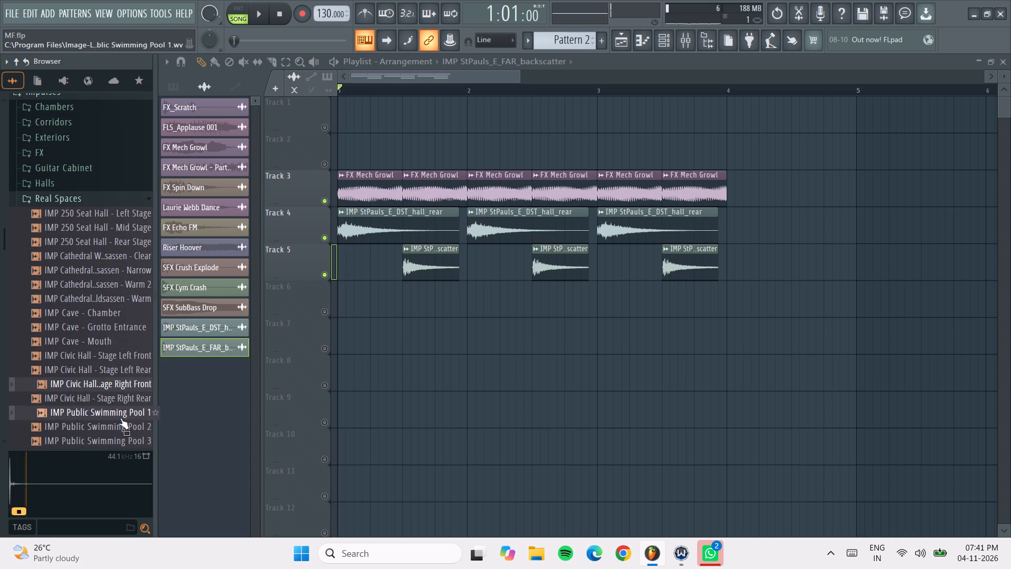
left_click(120, 418)
scroll(114, 426, "up", 1)
scroll(114, 425, "down", 3)
left_click(105, 191)
left_click(112, 202)
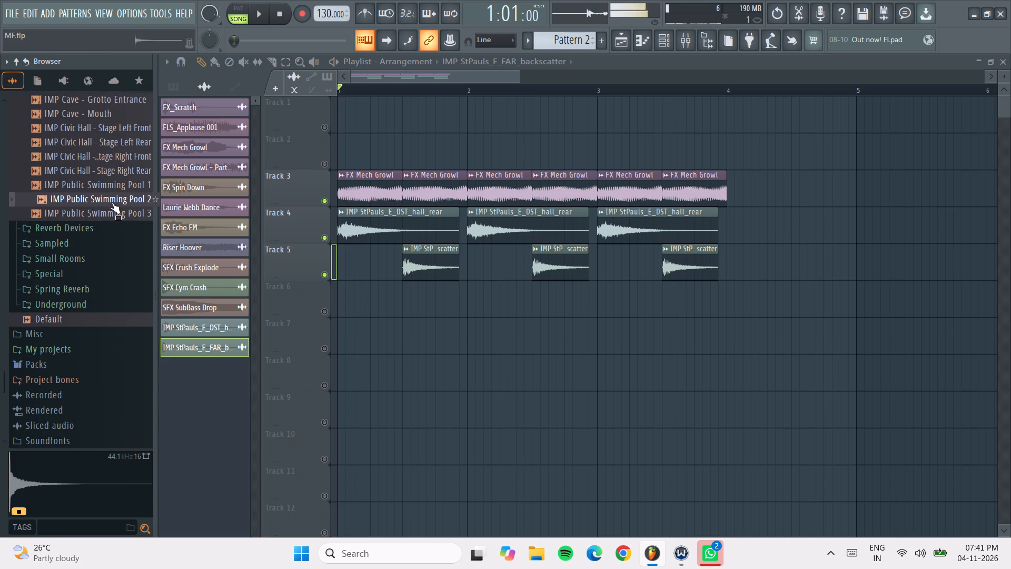
left_click(108, 209)
Place IMP Public Swimming Pool 1 on Track 6 at about 1:07:00, enable the track and listen to the mix.
left_click_drag(106, 183, 461, 324)
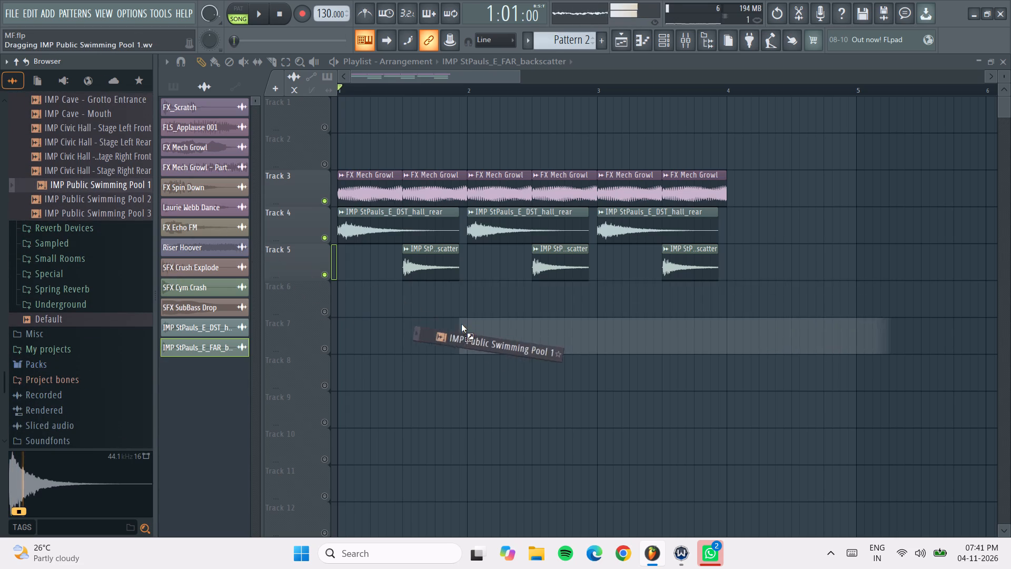
left_click_drag(461, 324, 389, 307)
left_click(389, 307)
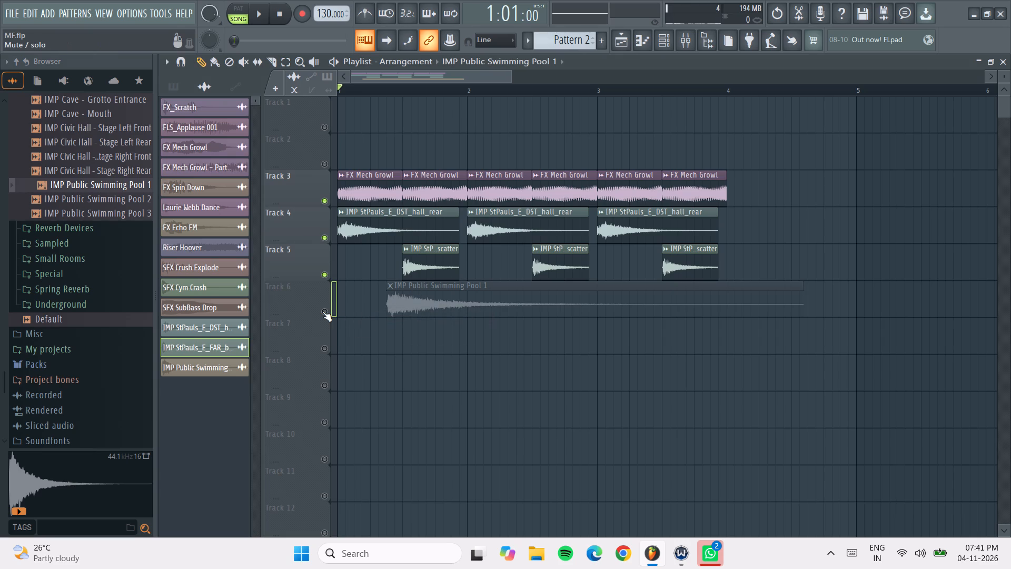
left_click(324, 311)
key("space")
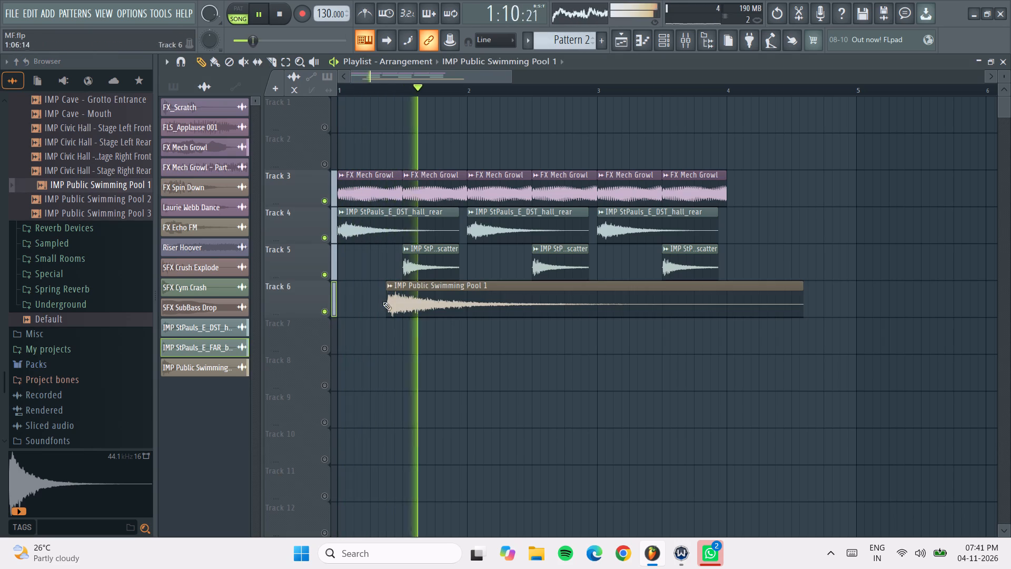
key("space")
left_click(472, 297)
key("space")
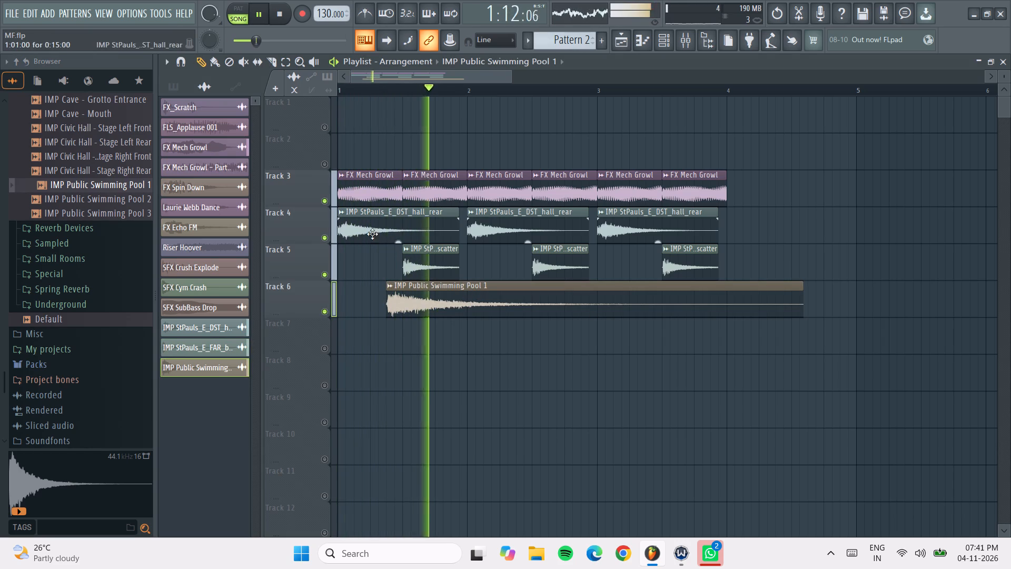
key("space")
Mute the FX Mech Growl clips on Track 3 and play back the impulse tracks alone.
left_click(329, 198)
key("space")
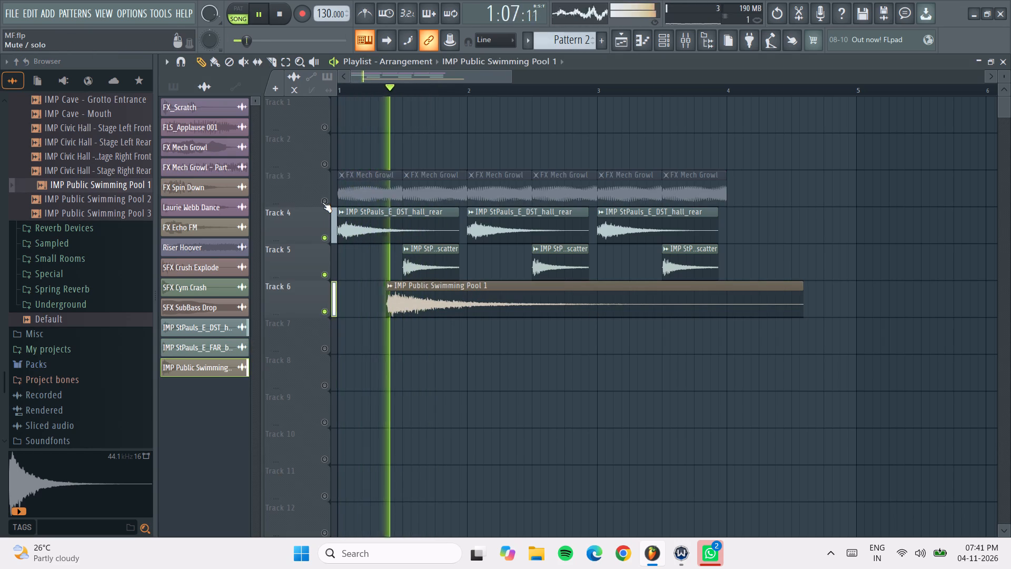
key("space")
key("space")
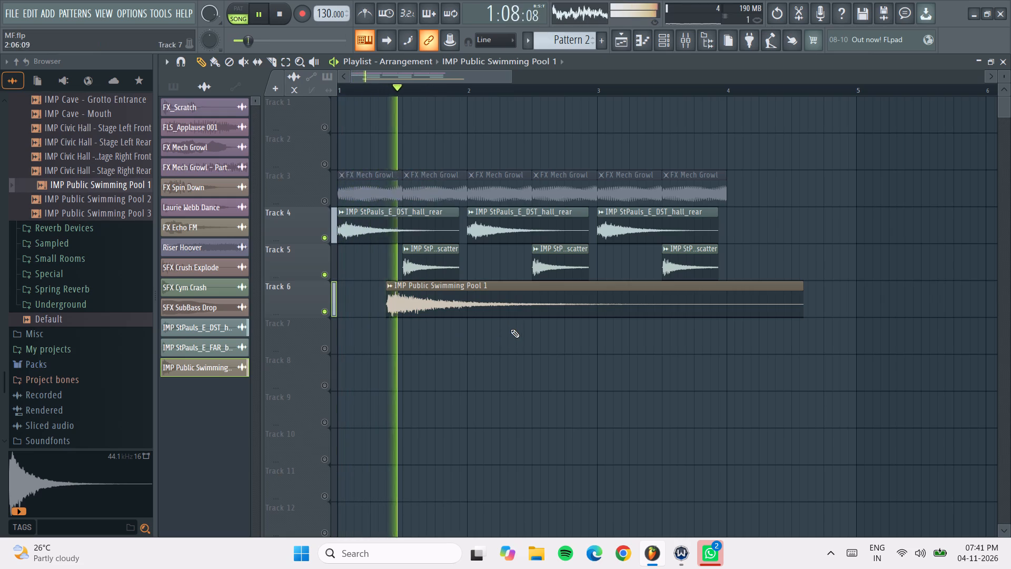
Add a second Public Swimming Pool 1 clip on Track 7, enable the track and set the clip to start at 2:07:00.
left_click(511, 330)
left_click(325, 342)
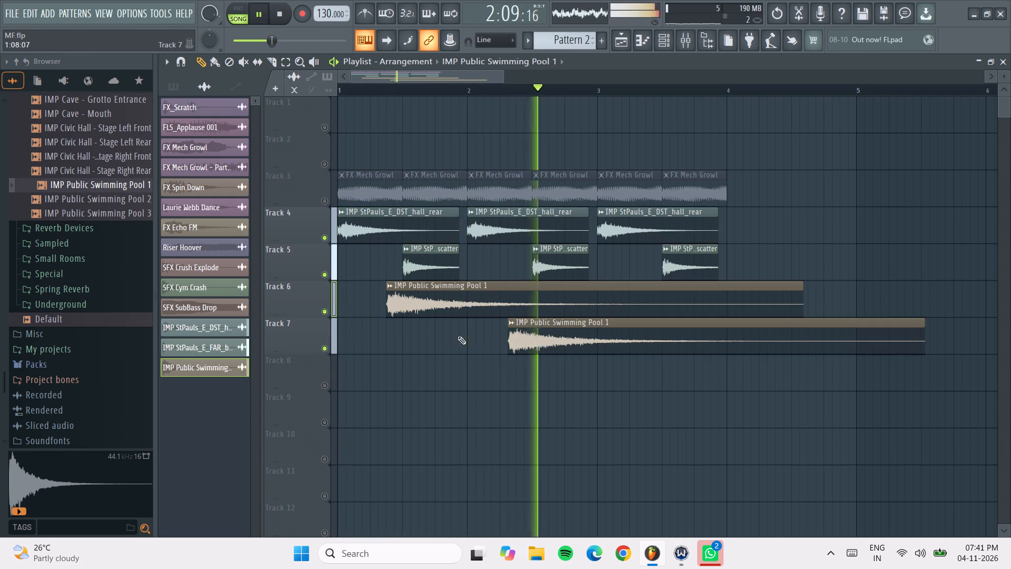
key("space")
key("space")
left_click_drag(566, 331, 578, 329)
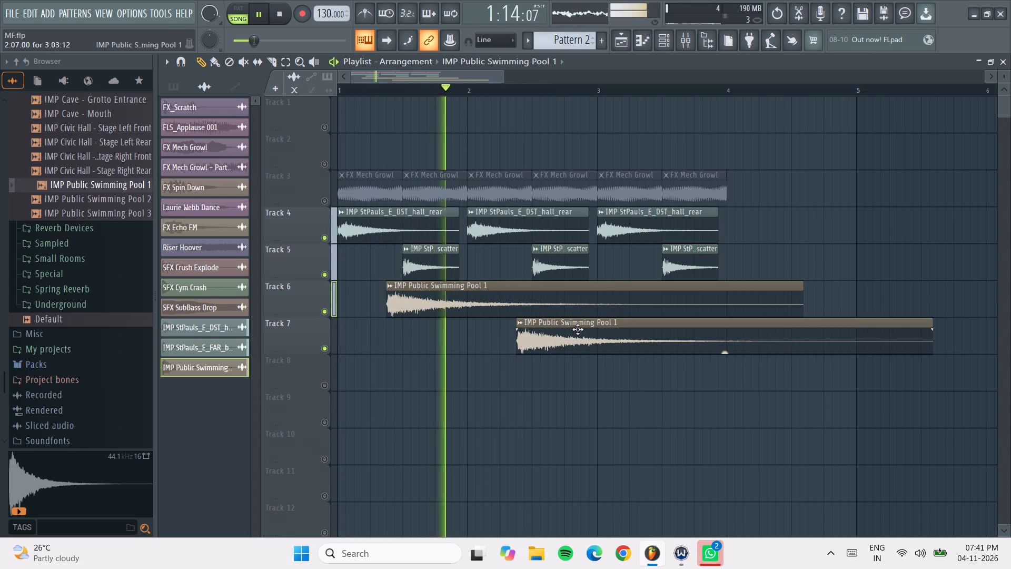
Add a third Public Swimming Pool 1 clip on Track 8 at 3:05:00, briefly solo Track 3, and restore all tracks except Track 3.
left_click(629, 370)
key("space")
key("space")
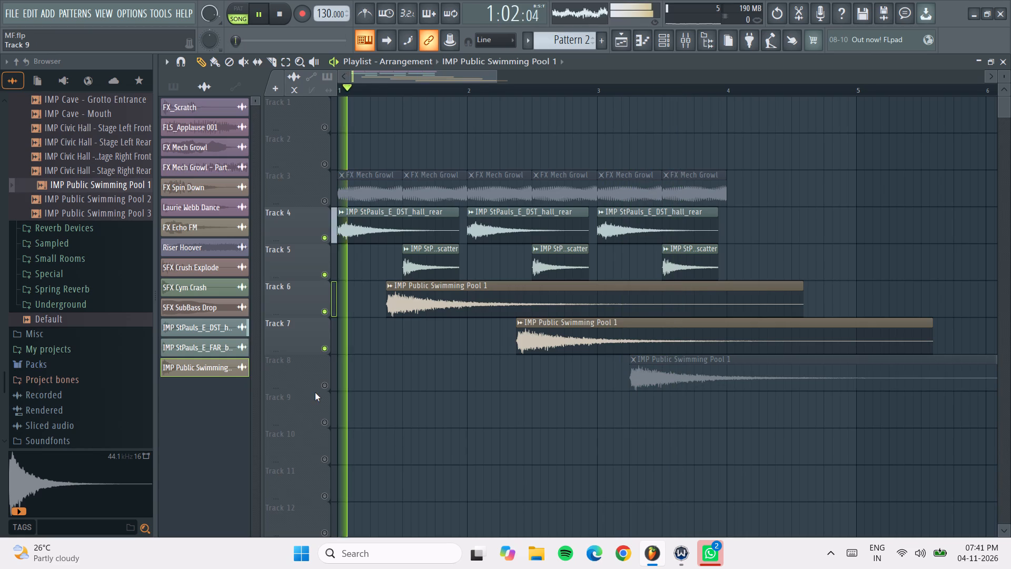
right_click(322, 195)
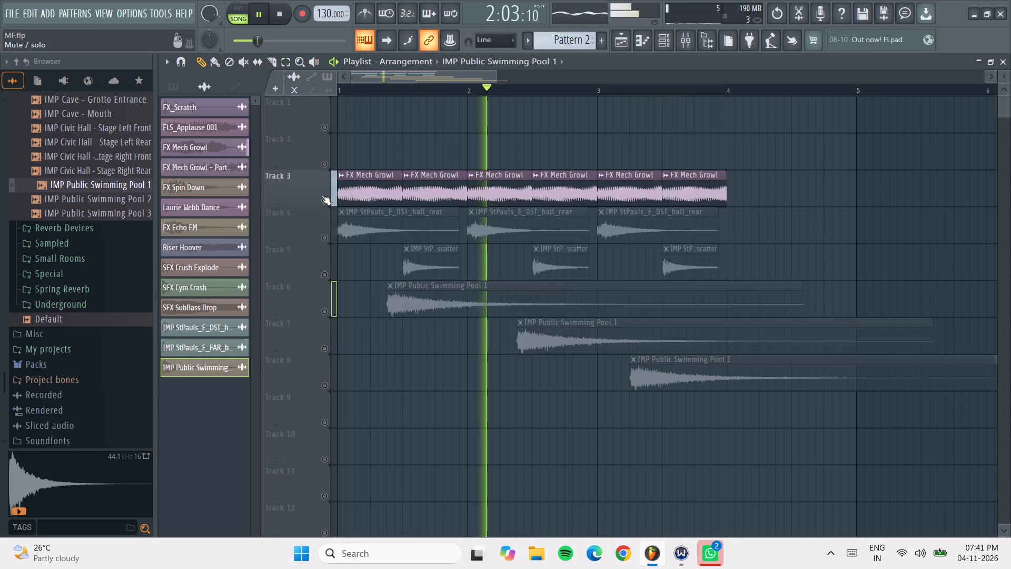
right_click(321, 195)
left_click(321, 195)
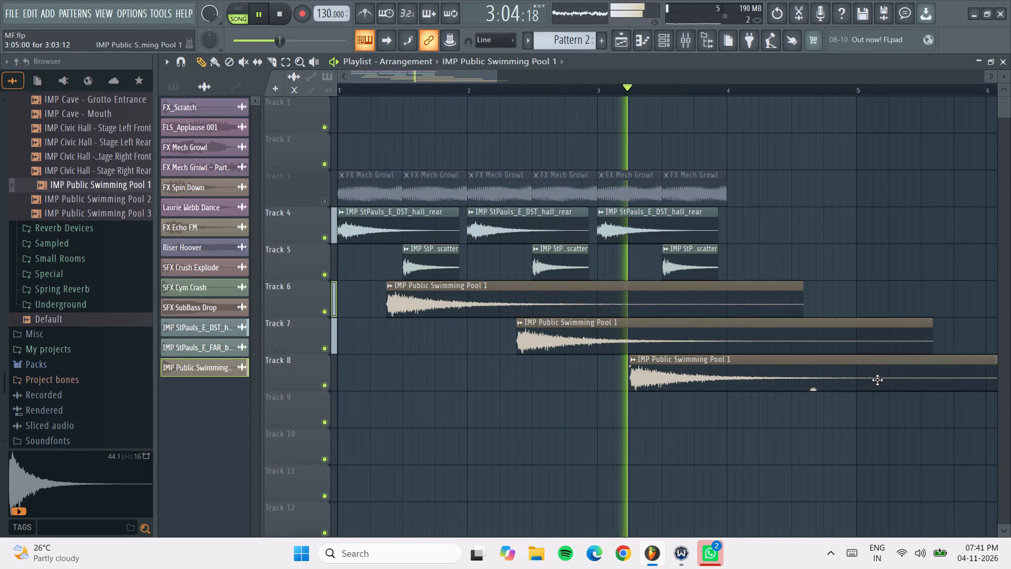
Shift the Track 8 Public Swimming Pool 1 clip to 3:07:00, trying neighbouring positions while listening.
key("space")
key("space")
left_click_drag(747, 379, 758, 376)
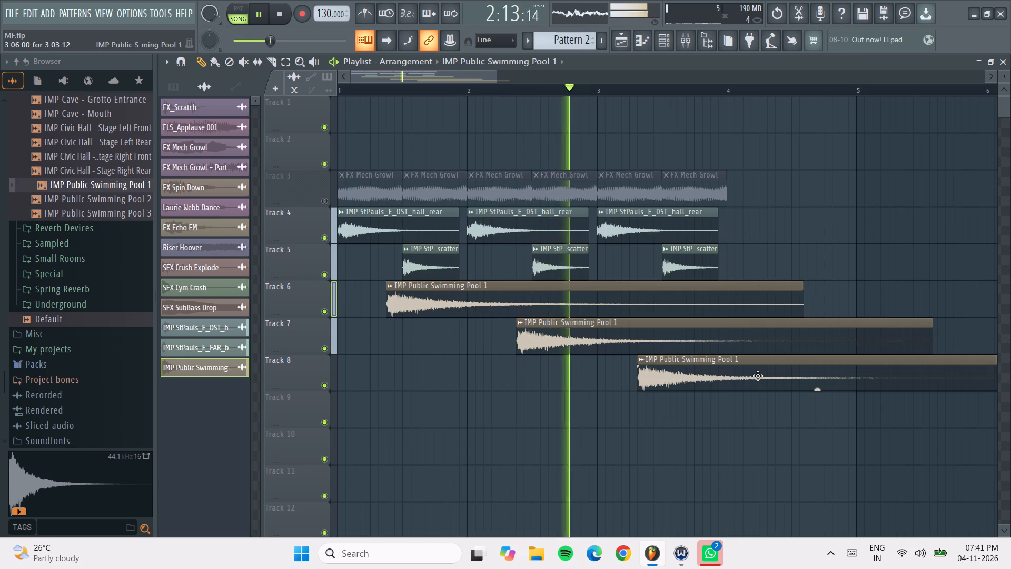
left_click_drag(758, 376, 785, 367)
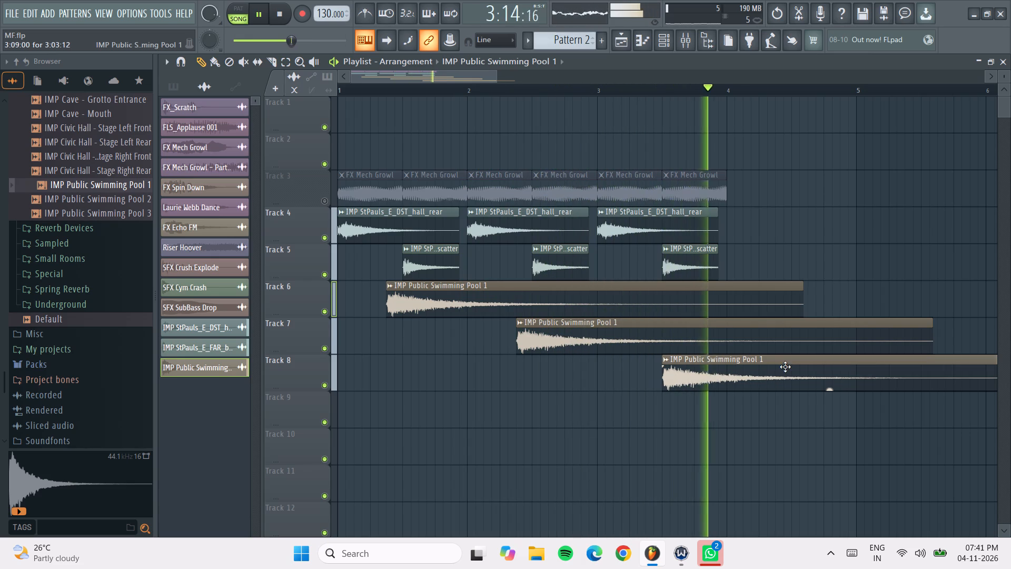
left_click_drag(785, 367, 776, 369)
key("space")
type("n")
key("space")
key("space")
key("space")
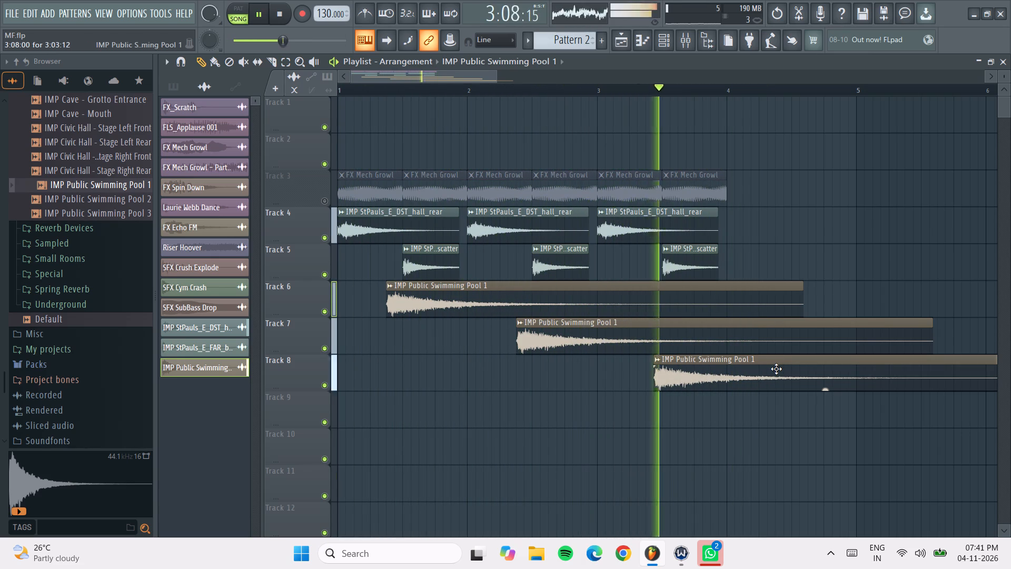
key("space")
left_click_drag(776, 369, 771, 374)
key("space")
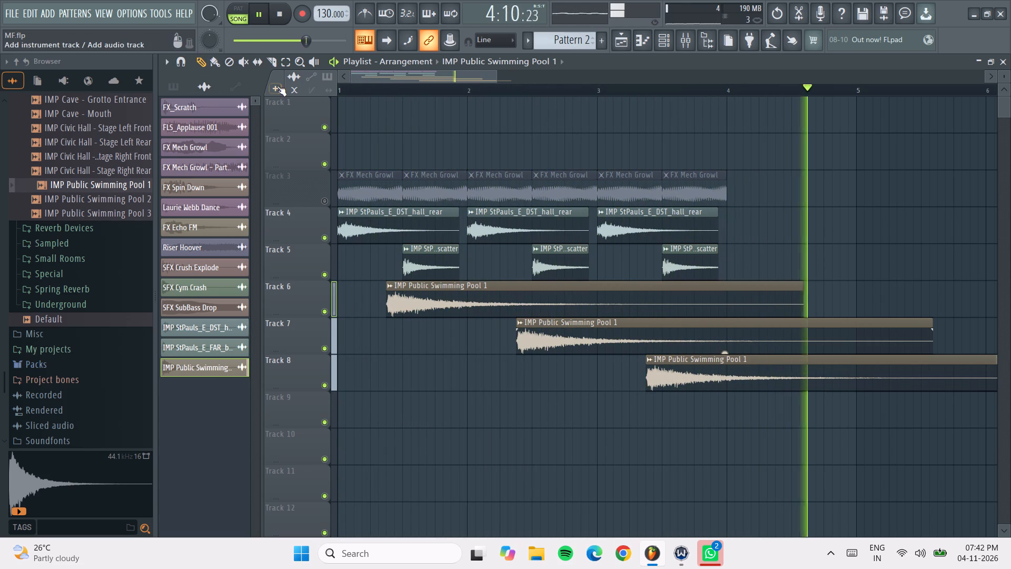
key("space")
key("space")
Slice the three Public Swimming Pool 1 clips on Tracks 6 to 8 at bar 4, delete their tails and stop playback.
left_click(274, 66)
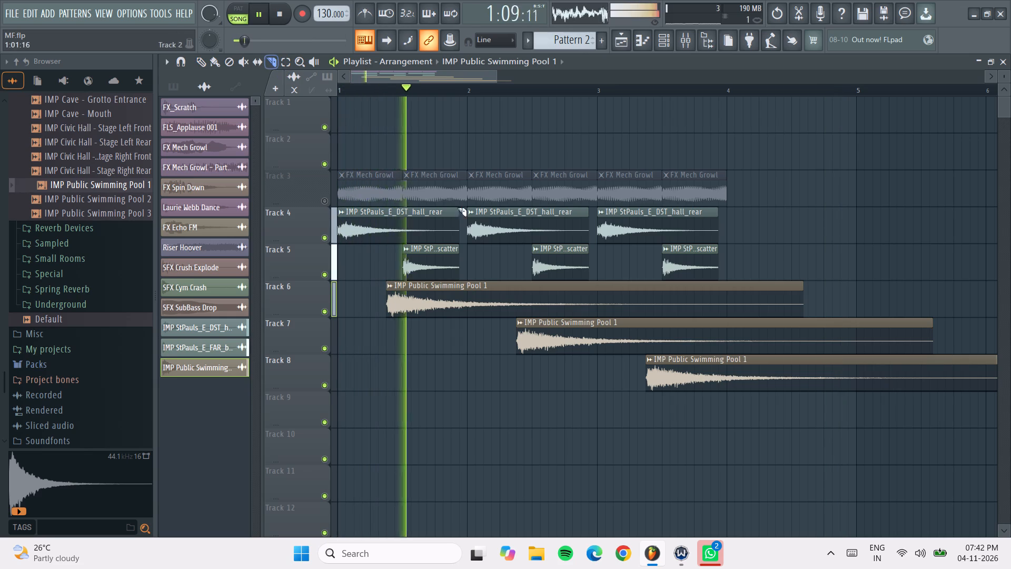
left_click_drag(726, 278, 726, 284)
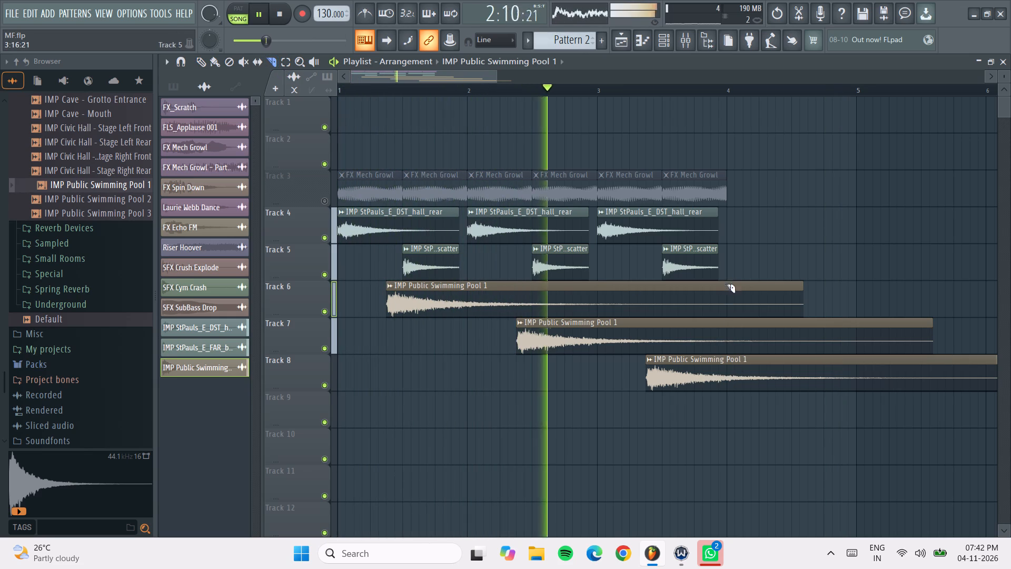
left_click_drag(726, 284, 726, 415)
left_click(726, 415)
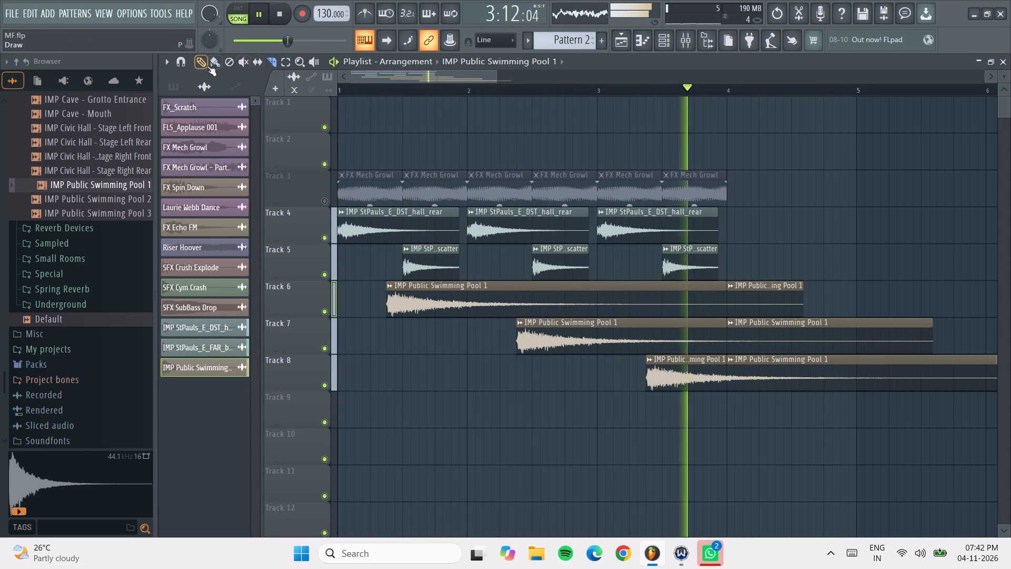
left_click(207, 66)
right_click_drag(766, 297, 772, 395)
right_click(772, 395)
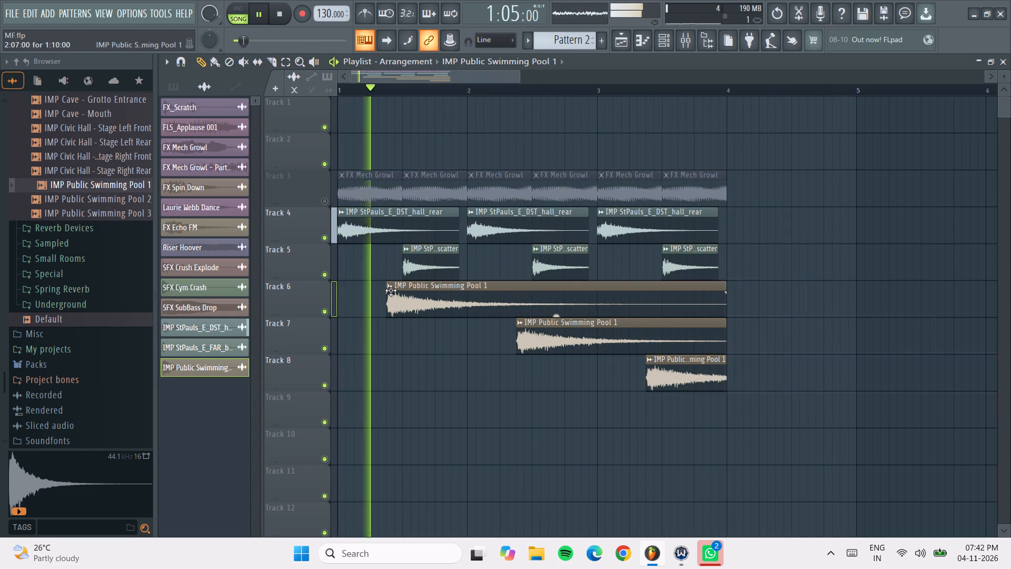
key("space")
Audition the remaining swimming pool and 250 Seat Hall impulses, then collapse the Real Spaces folder.
left_click(105, 214)
scroll(105, 214, "up", 1)
scroll(122, 167, "up", 1)
left_click(117, 226)
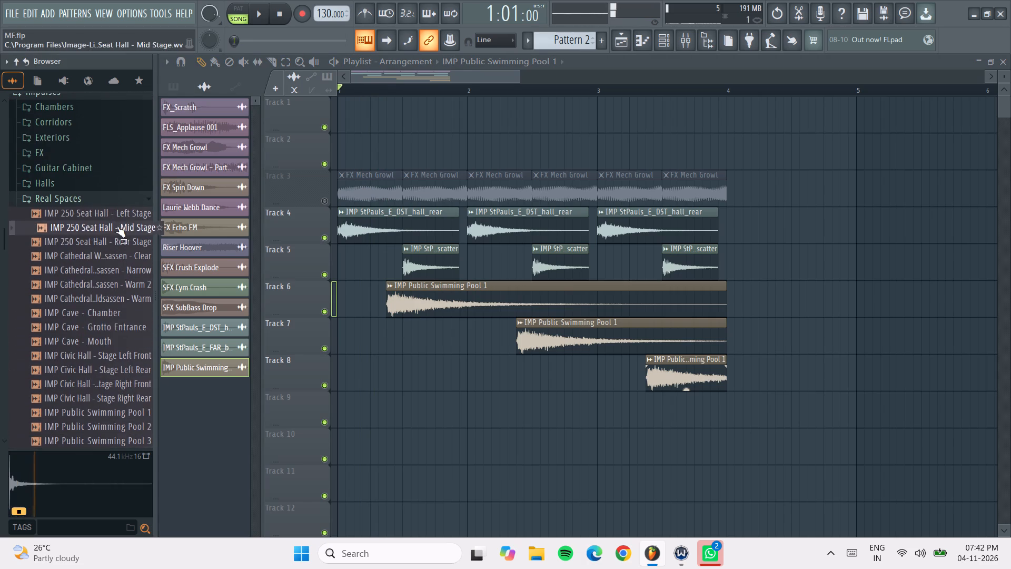
left_click(90, 199)
Audition the Evnt, Lex and Tce impulses in the Reverb Devices folder, then collapse the folder.
left_click(107, 208)
left_click_drag(111, 243, 113, 251)
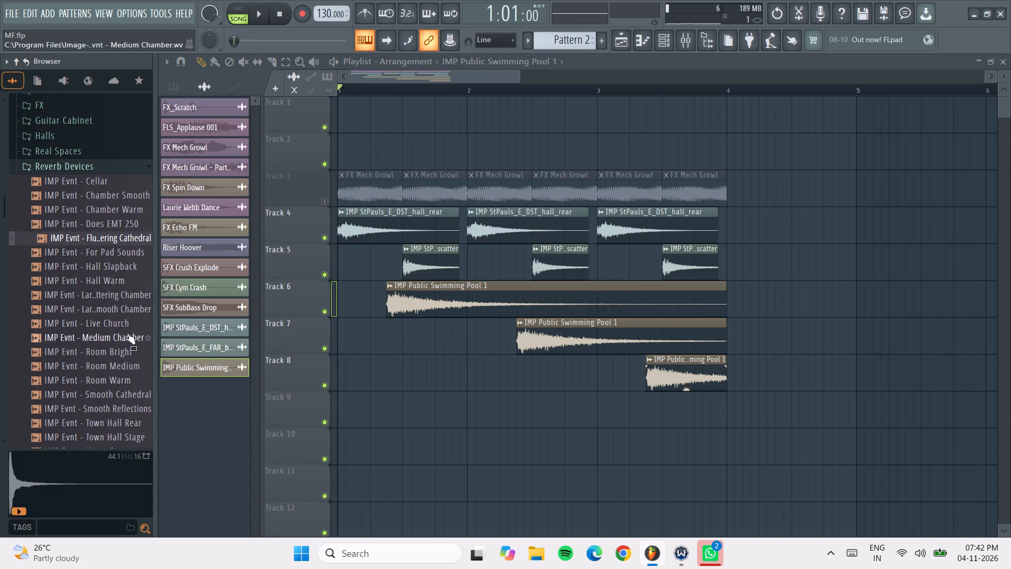
left_click(122, 328)
left_click(134, 368)
left_click_drag(131, 336, 131, 345)
left_click(131, 392)
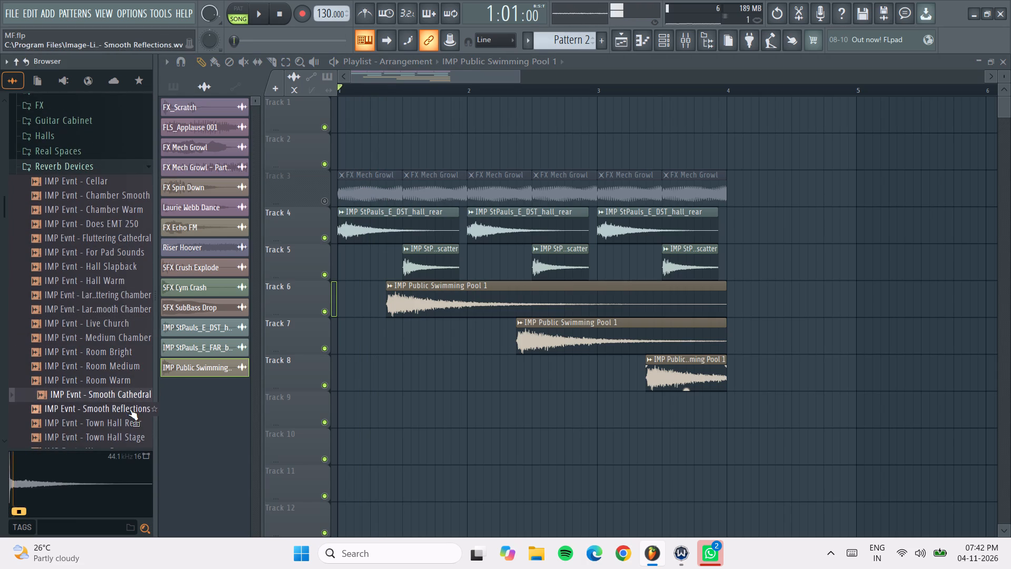
scroll(132, 411, "down", 2)
left_click(115, 325)
left_click(128, 361)
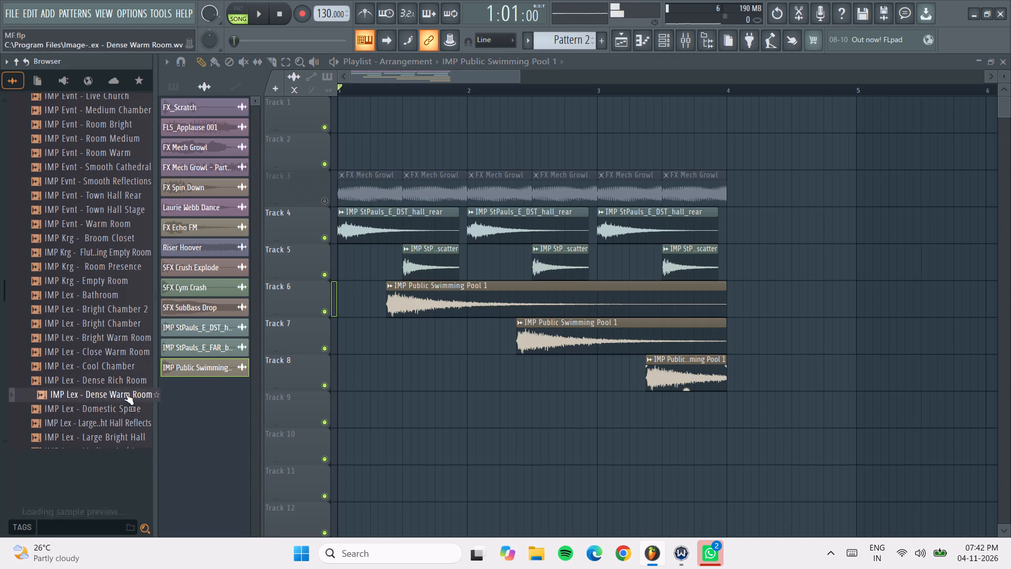
left_click(125, 394)
scroll(125, 395, "down", 4)
left_click(102, 158)
left_click(101, 167)
scroll(101, 167, "up", 2)
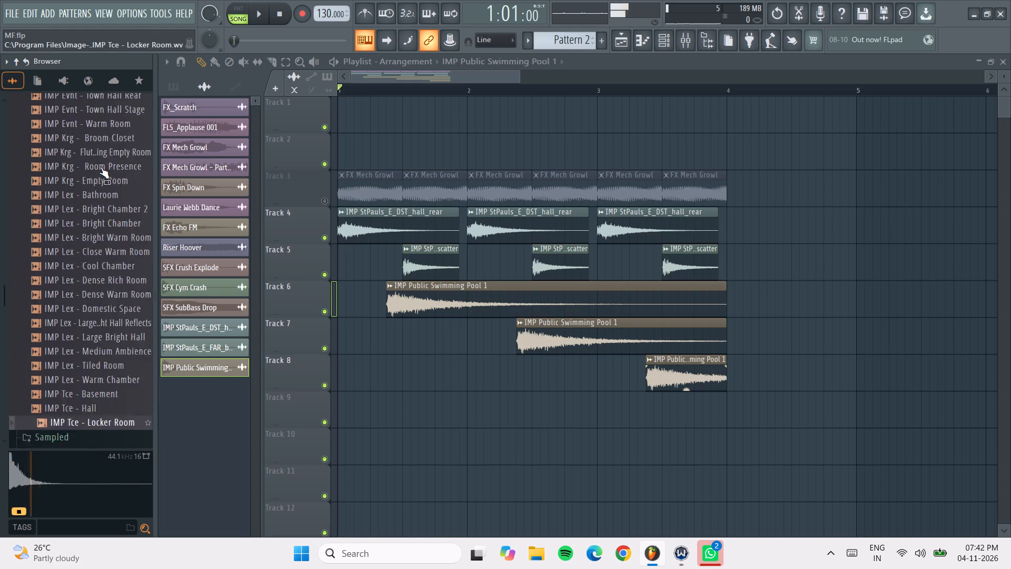
scroll(101, 167, "up", 4)
left_click(80, 264)
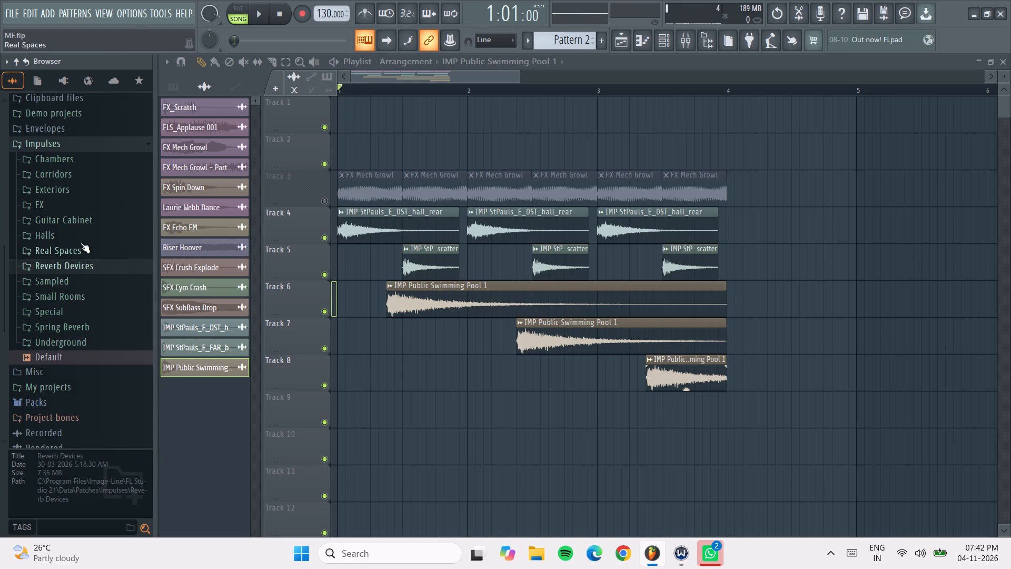
Audition the family_room impulse in the Small Rooms folder, then collapse the folder.
double_click(91, 289)
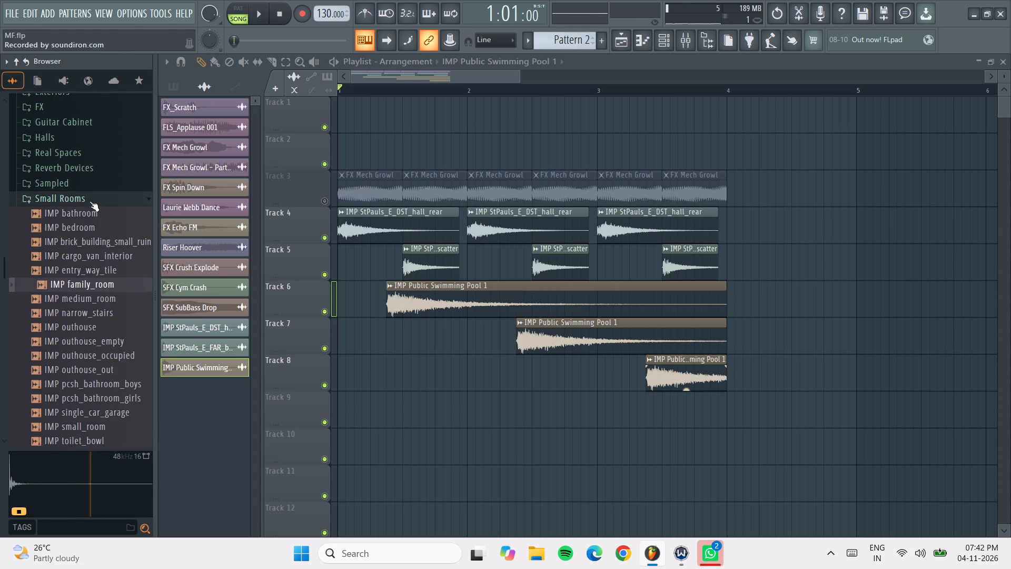
left_click(90, 201)
left_click(113, 171)
left_click(97, 201)
left_click(104, 170)
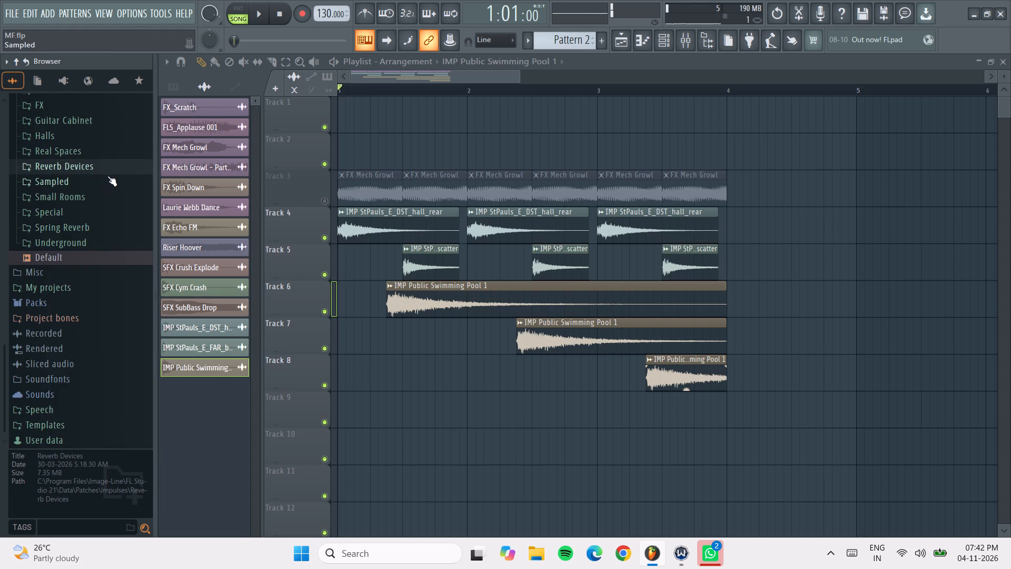
Expand the Sampled folder, audition more Evnt, Krg and Lex impulses in Reverb Devices, then collapse Reverb Devices.
left_click(107, 180)
left_click(111, 237)
left_click(101, 264)
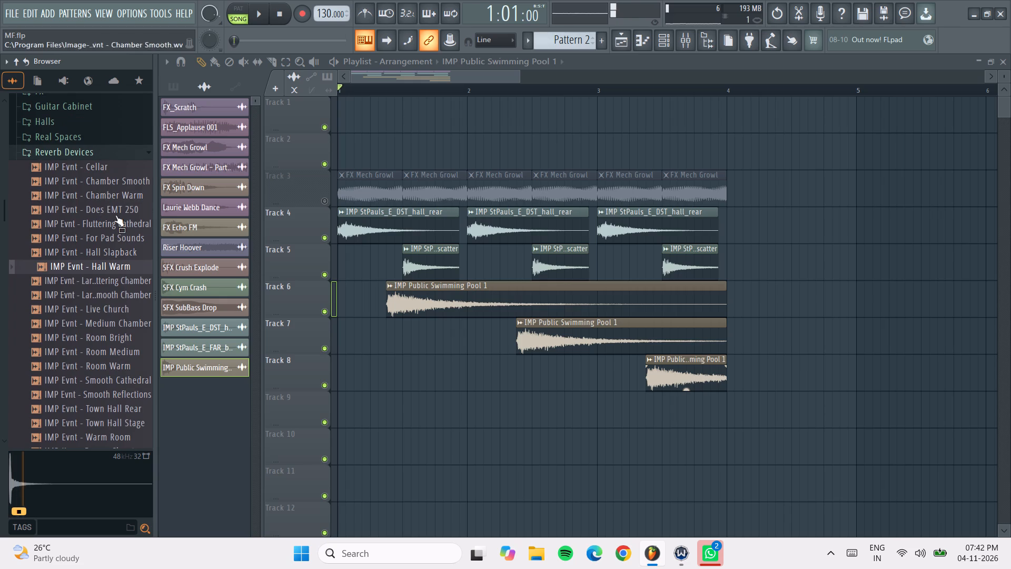
left_click(129, 271)
left_click(106, 335)
left_click(110, 397)
scroll(110, 397, "down", 1)
left_click(98, 339)
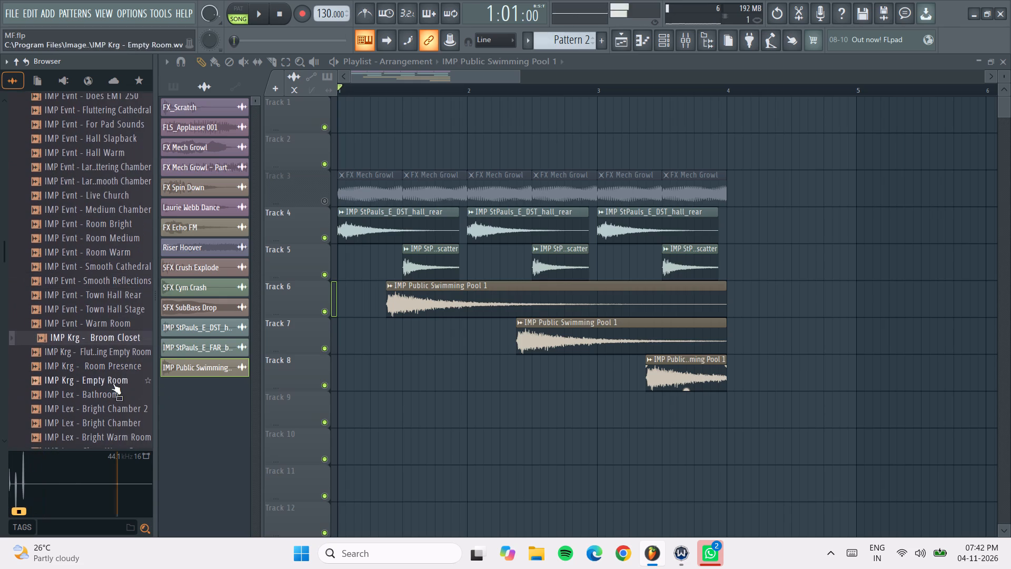
left_click_drag(115, 387, 116, 392)
left_click(117, 413)
scroll(116, 414, "down", 1)
left_click(100, 354)
scroll(108, 382, "down", 3)
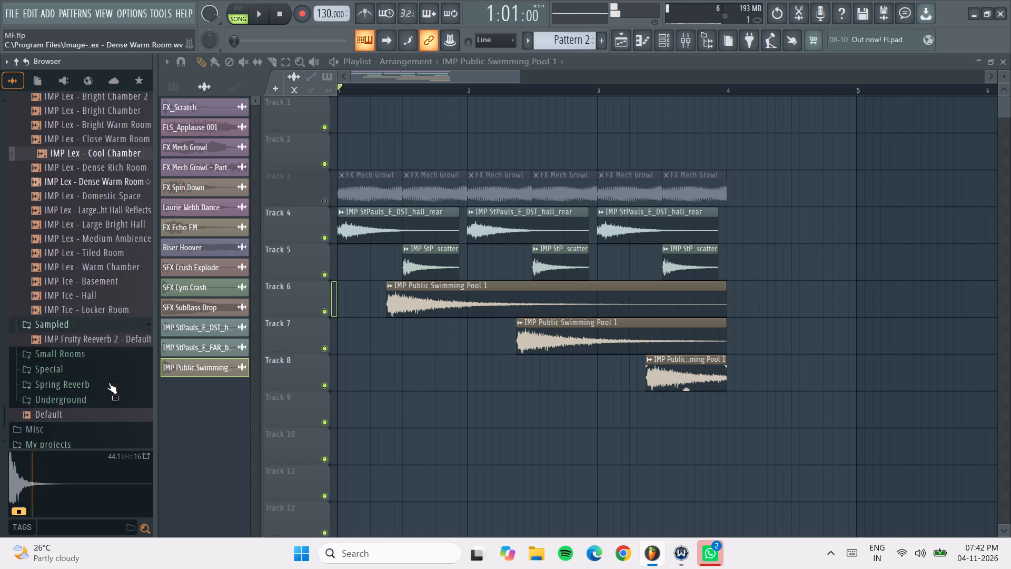
left_click(114, 158)
scroll(118, 168, "up", 6)
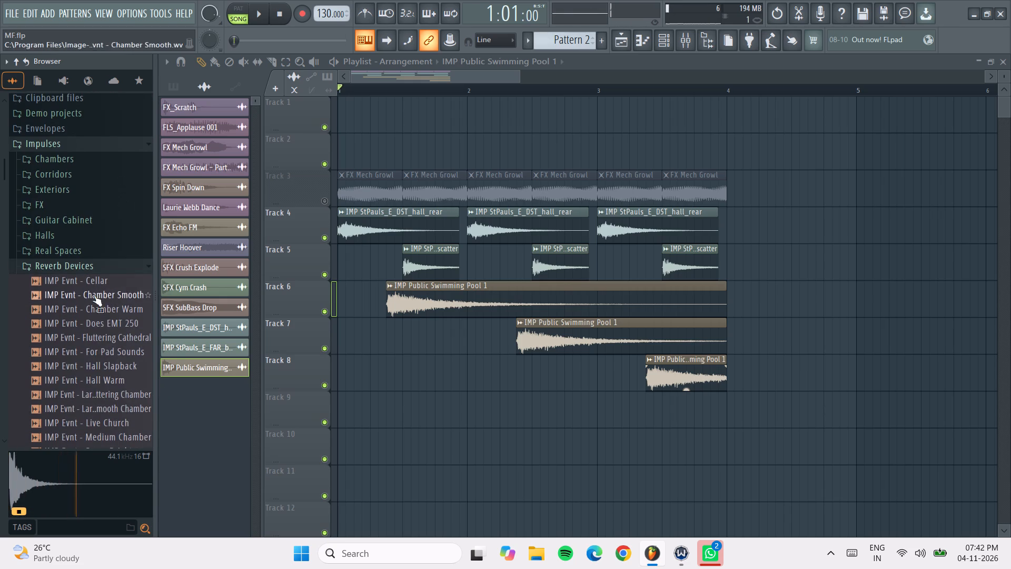
left_click(103, 270)
Audition several IMP Cabinet Model impulses in the Guitar Cabinet folder, then collapse the folder.
left_click(98, 223)
left_click(112, 319)
left_click(126, 378)
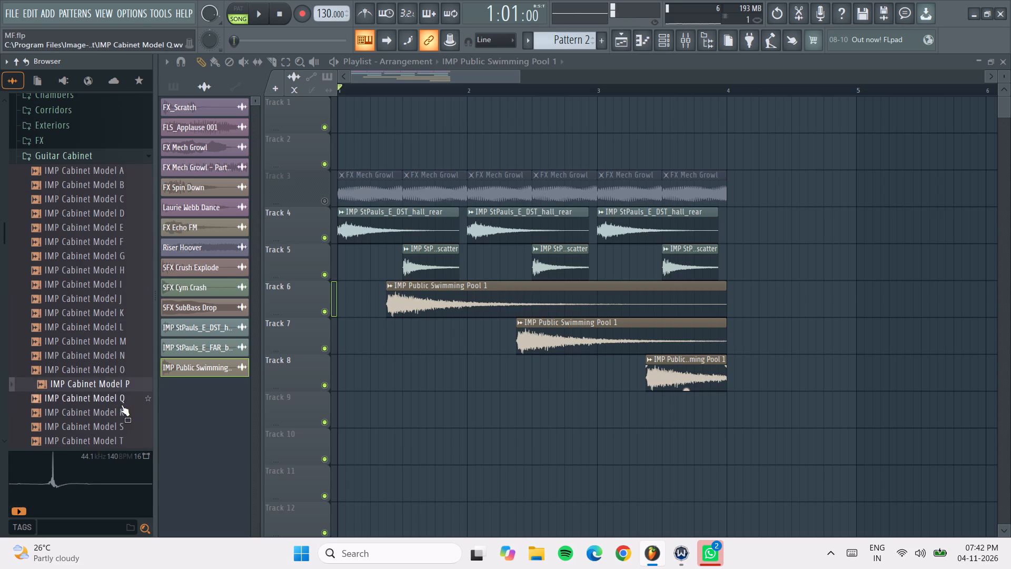
left_click(121, 405)
left_click(52, 150)
Audition the double_dulcintar_pz, piano_pedal_down and other impulses in the FX folder of Impulses.
left_click(54, 135)
left_click(78, 229)
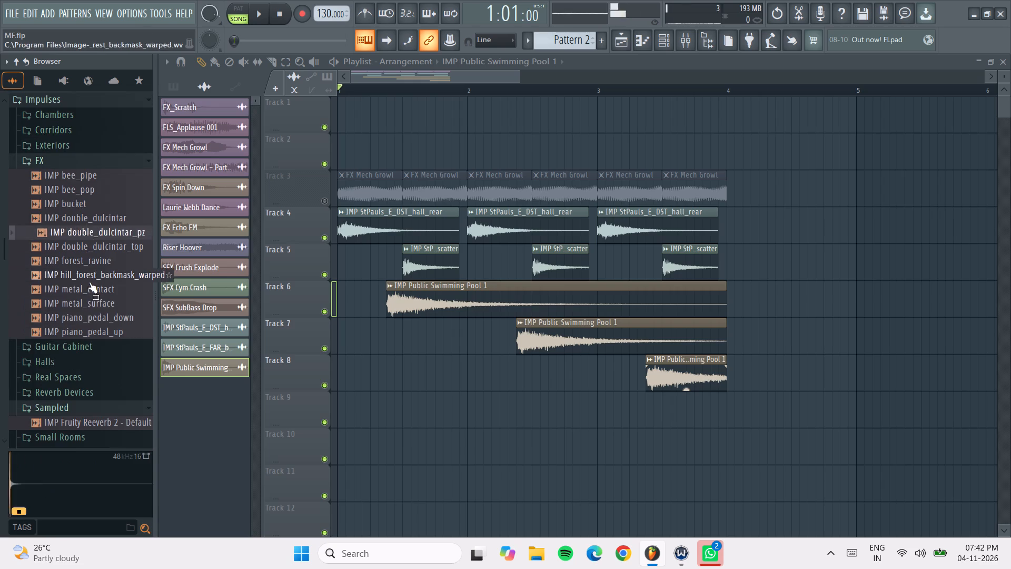
left_click(89, 282)
left_click(93, 307)
left_click(98, 277)
left_click(104, 312)
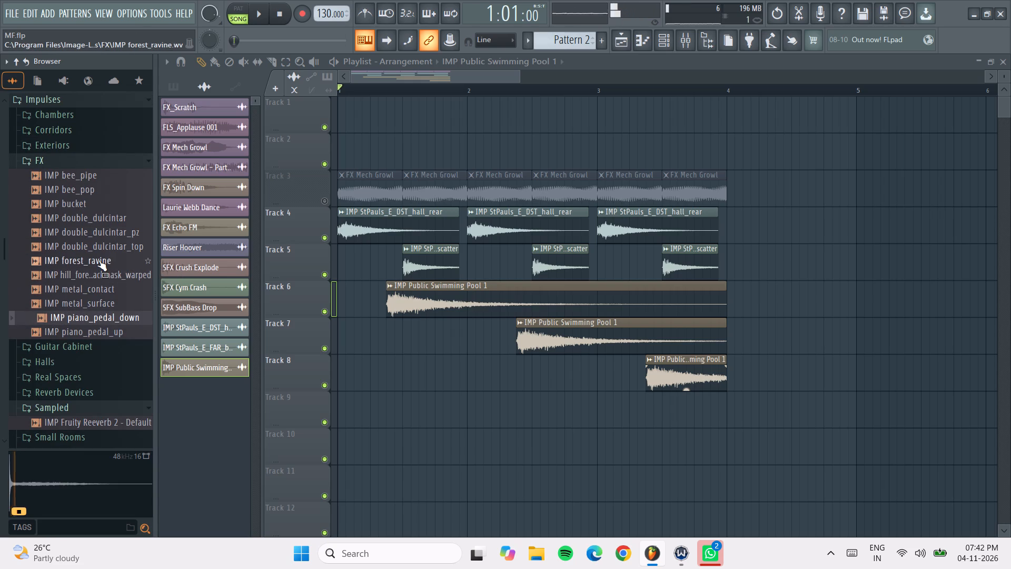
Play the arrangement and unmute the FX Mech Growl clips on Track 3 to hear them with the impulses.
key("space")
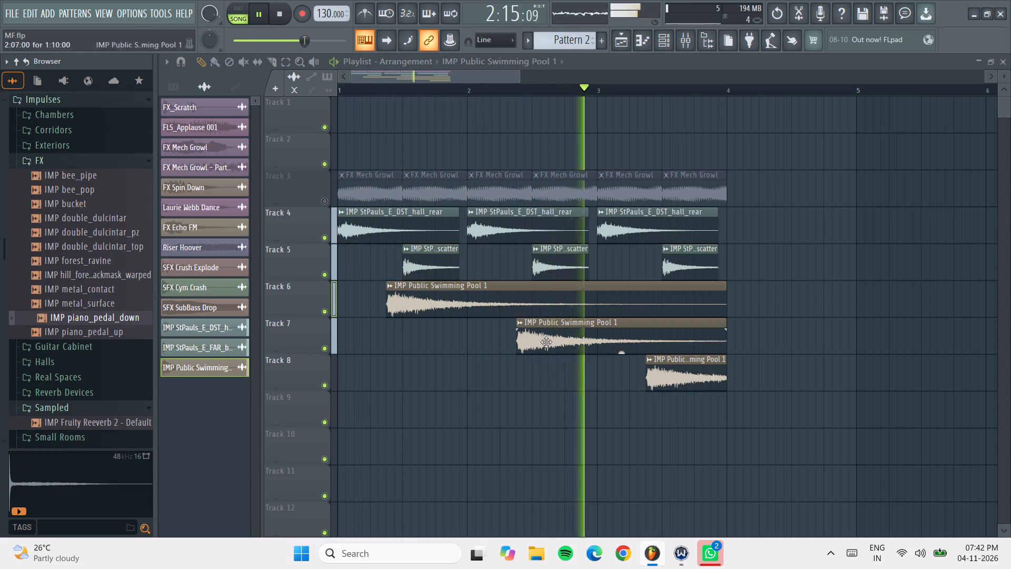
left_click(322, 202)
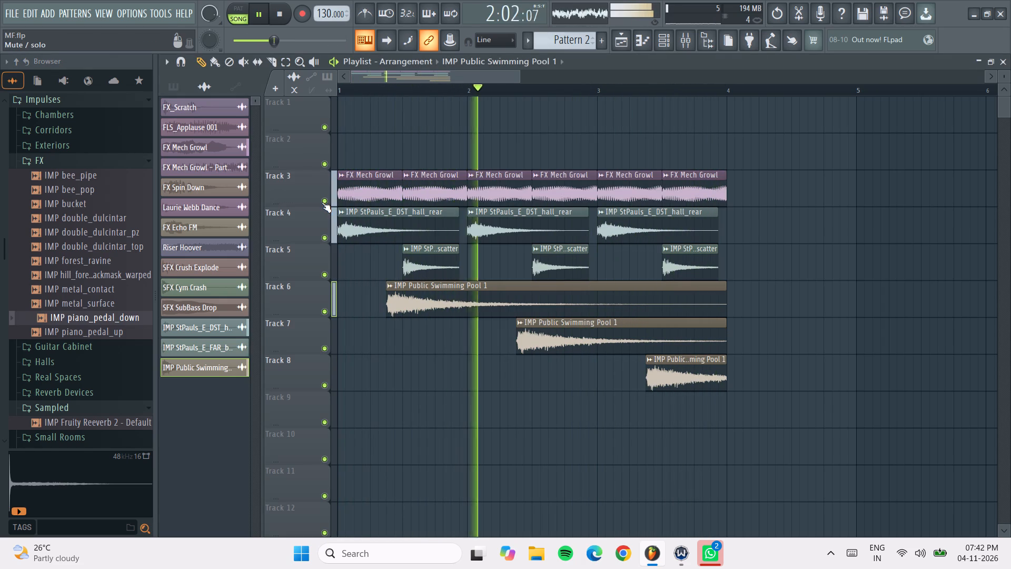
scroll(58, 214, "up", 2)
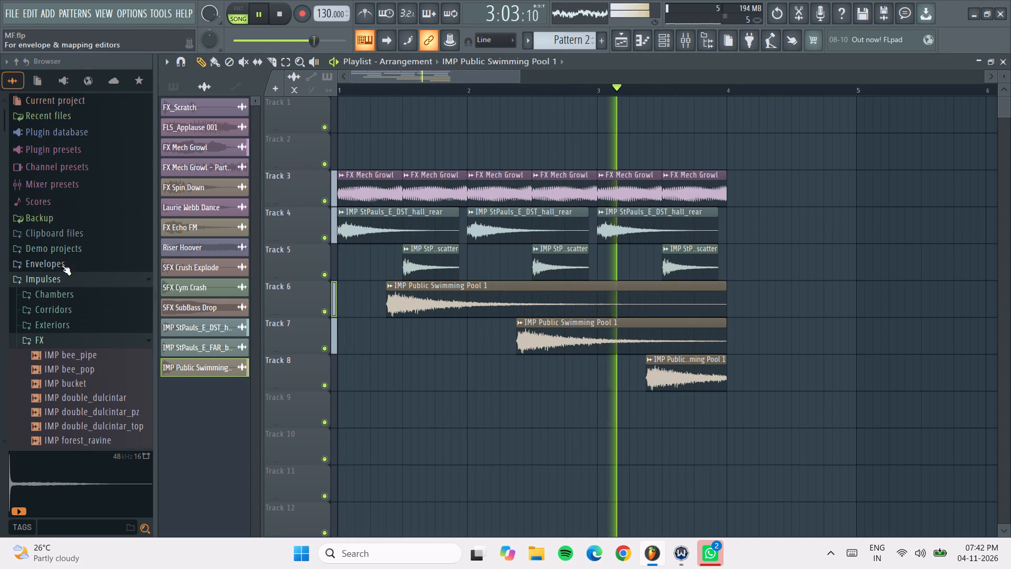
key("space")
Audition the desk and library door impulses in the Chambers folder, including library_door_closed_front and library_door_open_front.
left_click(88, 301)
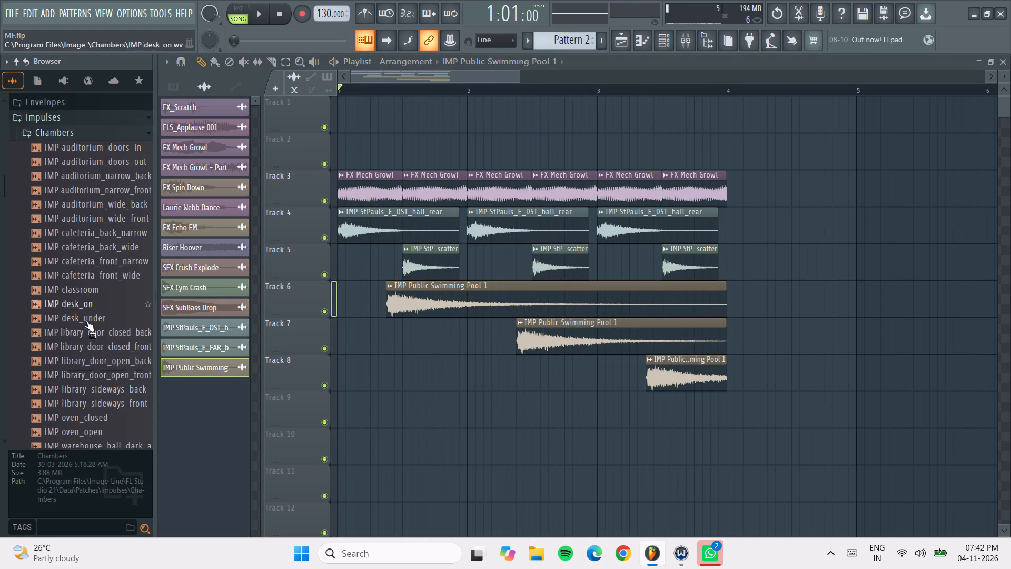
left_click(87, 325)
left_click_drag(82, 269, 82, 273)
left_click(99, 333)
left_click(108, 317)
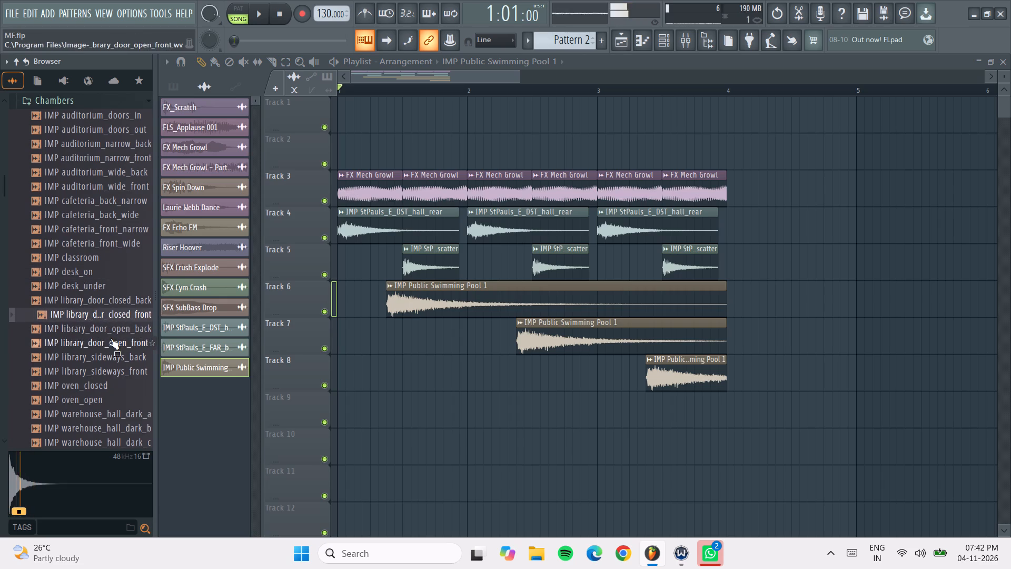
left_click(111, 338)
left_click(108, 316)
left_click(110, 341)
left_click(113, 338)
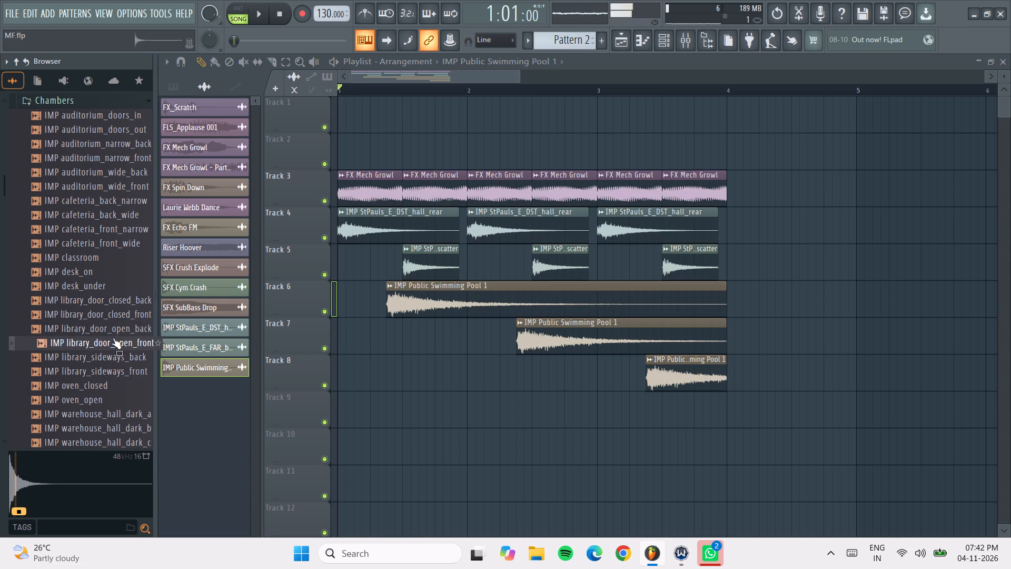
Place IMP library_door_open_front on Track 10 and shift it to start at 1:11 while checking playback.
left_click_drag(113, 338, 432, 445)
key("space")
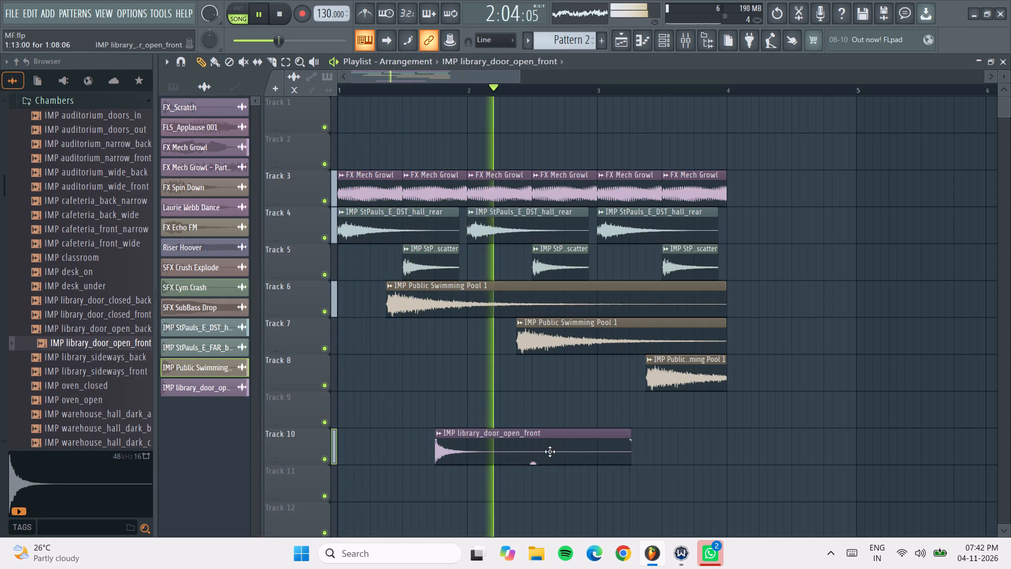
key("space")
left_click_drag(491, 453, 477, 462)
key("space")
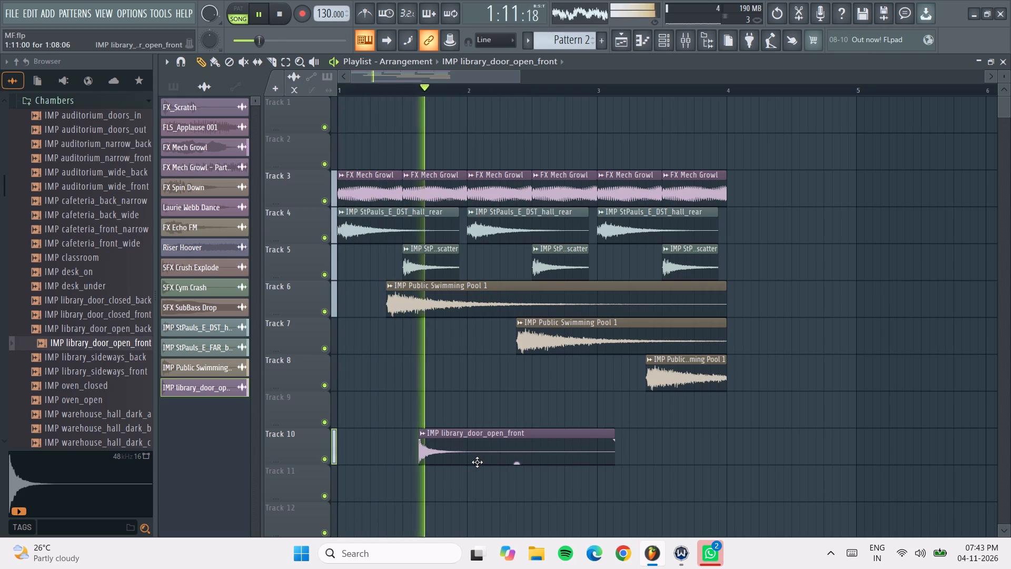
key("space")
key("space")
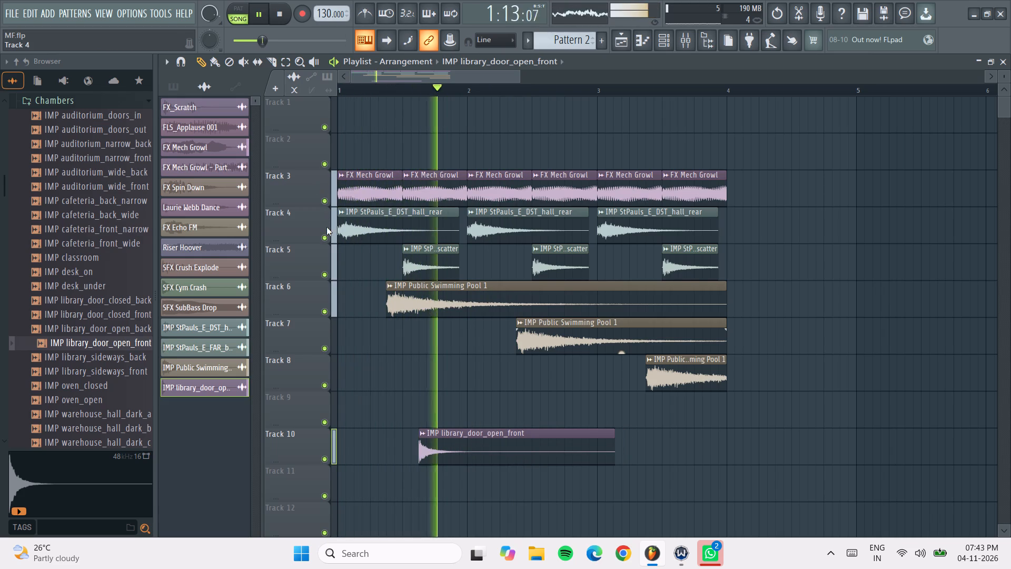
Mute the FX Mech Growl clips on Track 3 and restart playback of the impulse layers.
key("space")
key("space")
right_click(325, 244)
left_click(307, 207)
key("space")
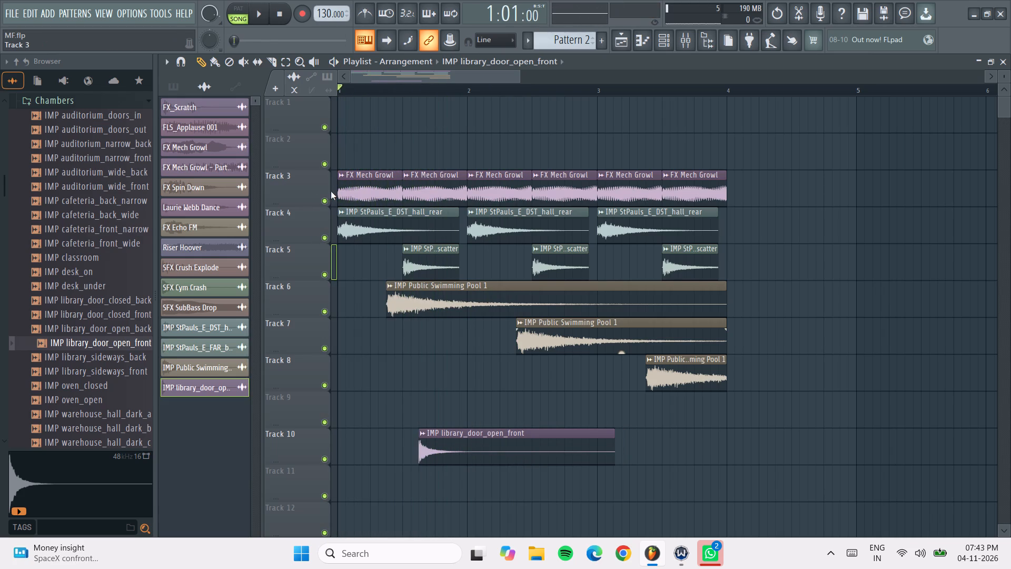
key("space")
left_click(326, 201)
key("space")
key("space")
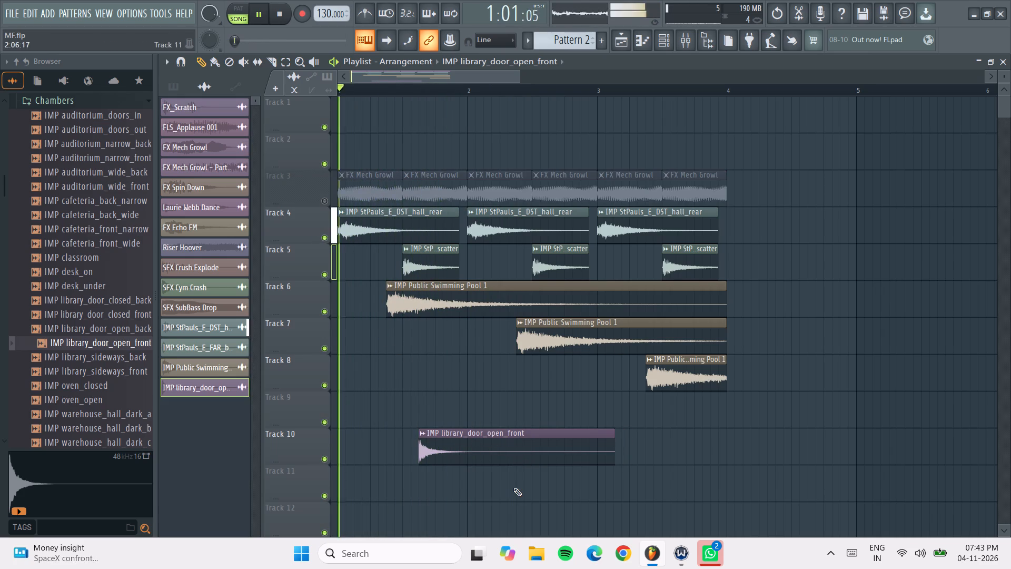
Add a second IMP library_door_open_front clip on Track 11 and shift it to start at 2:11, checking by playback.
left_click(469, 480)
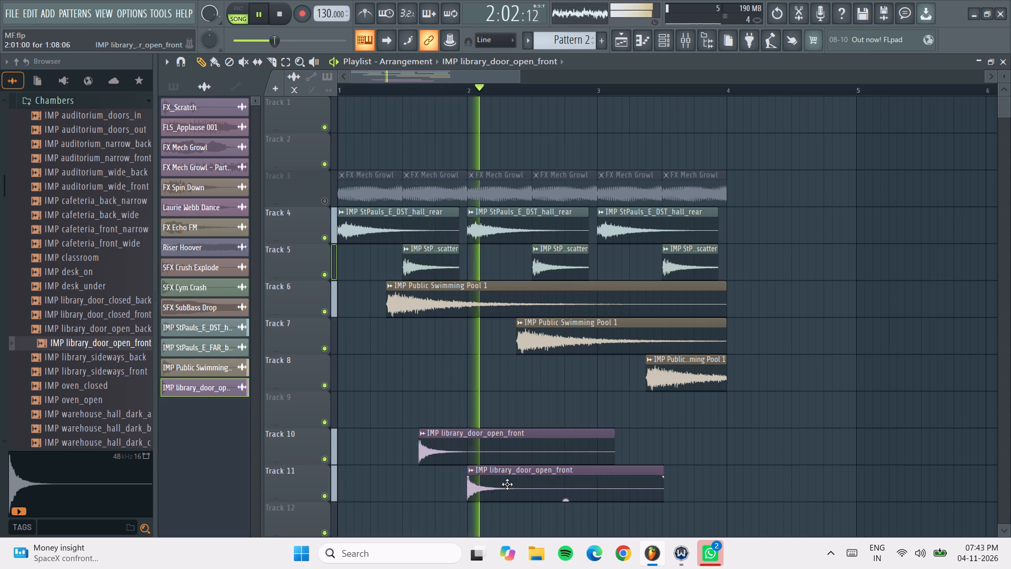
left_click_drag(519, 484, 578, 487)
key("space")
key("space")
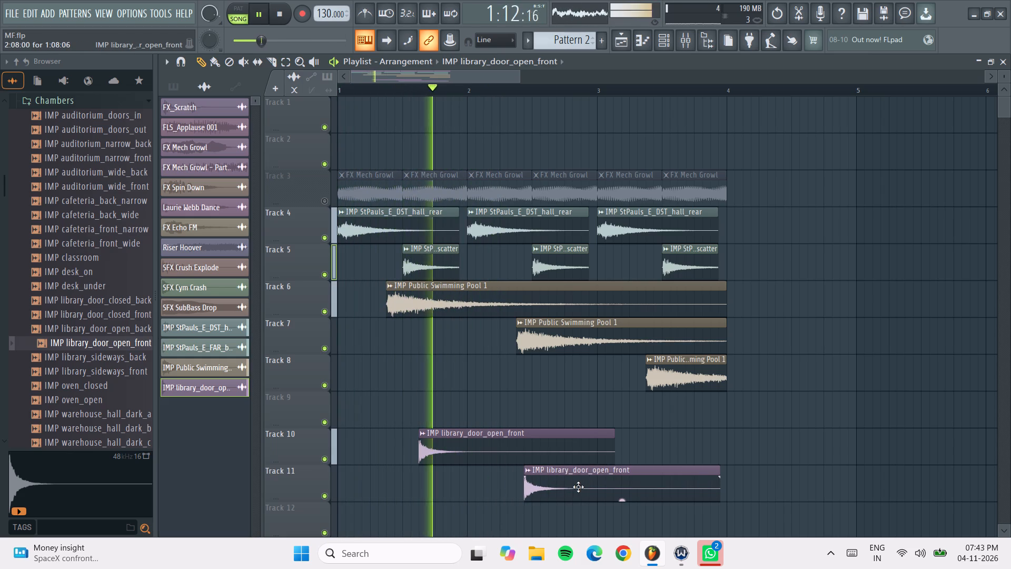
left_click_drag(578, 487, 583, 485)
key("space")
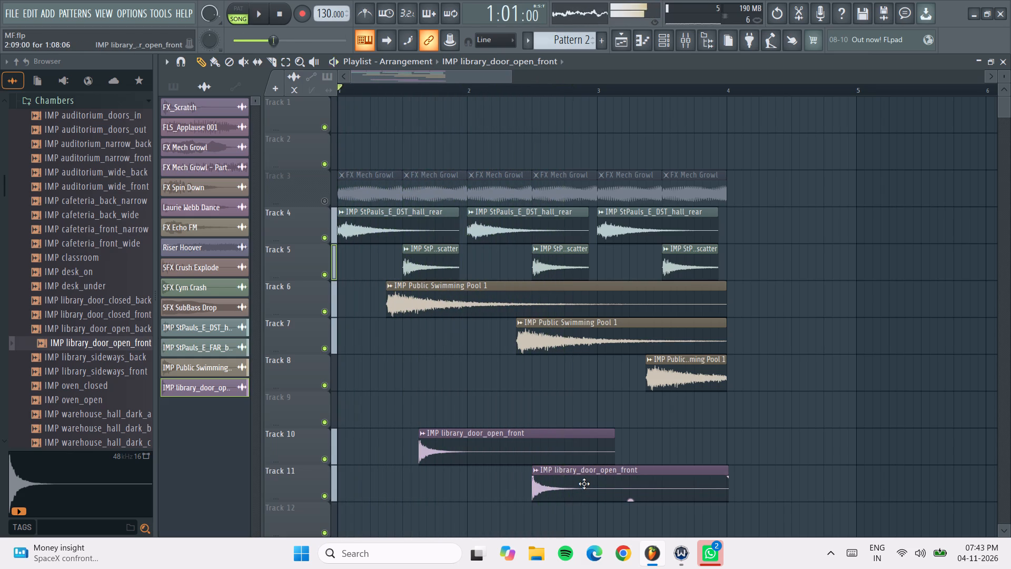
left_click_drag(584, 484, 590, 482)
key("space")
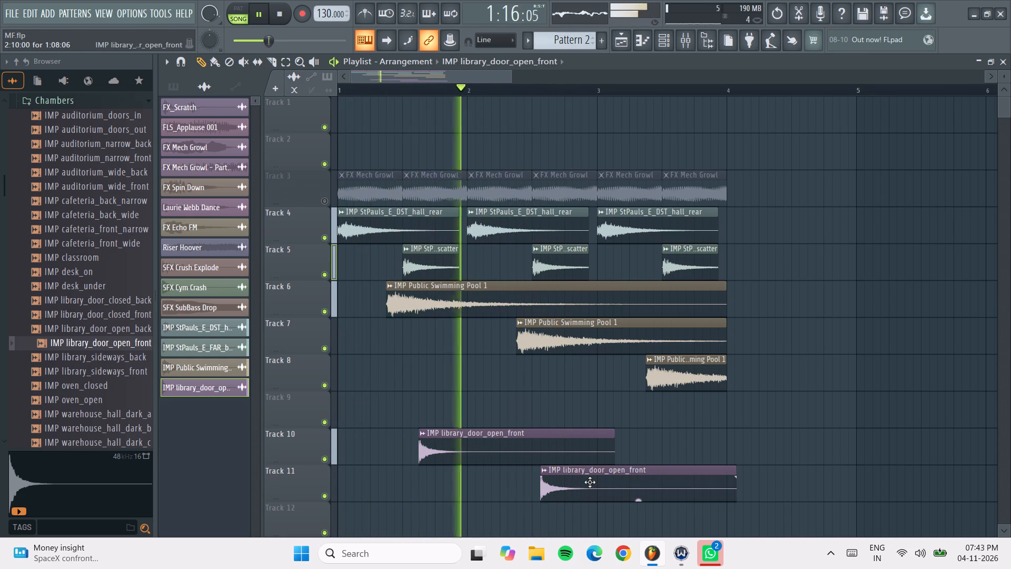
left_click_drag(602, 481, 608, 482)
key("space")
key("space")
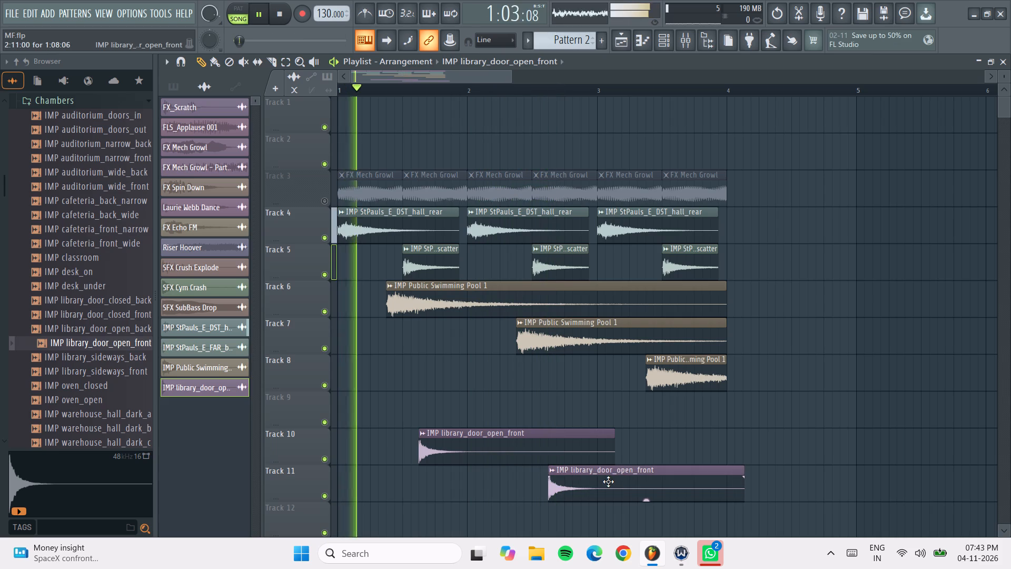
left_click_drag(608, 482, 607, 483)
Add a third IMP library_door_open_front clip on Track 12 and shift it to start at 3:11, checking by playback.
scroll(637, 508, "down", 2)
left_click(624, 411)
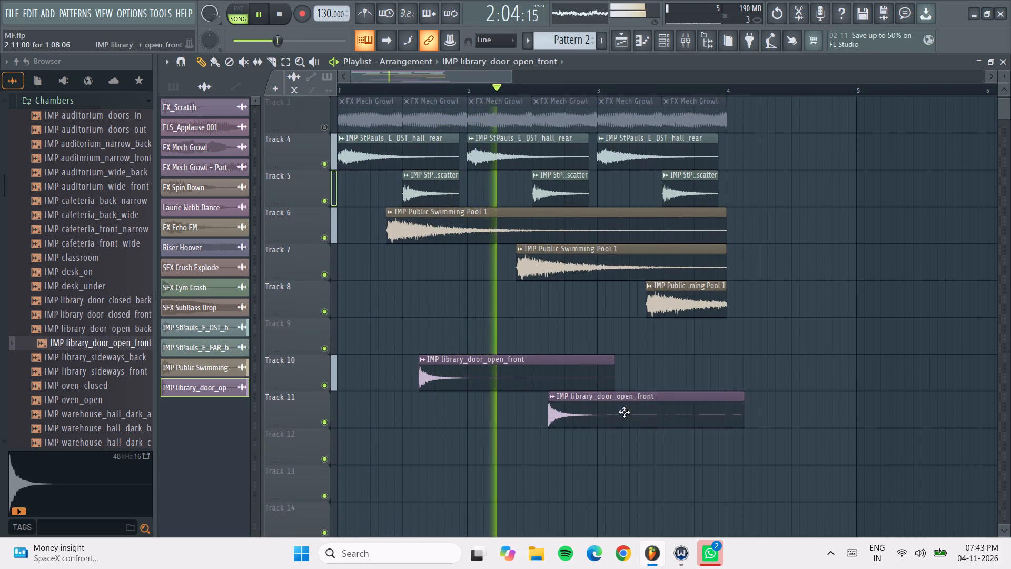
left_click(642, 433)
key("space")
key("space")
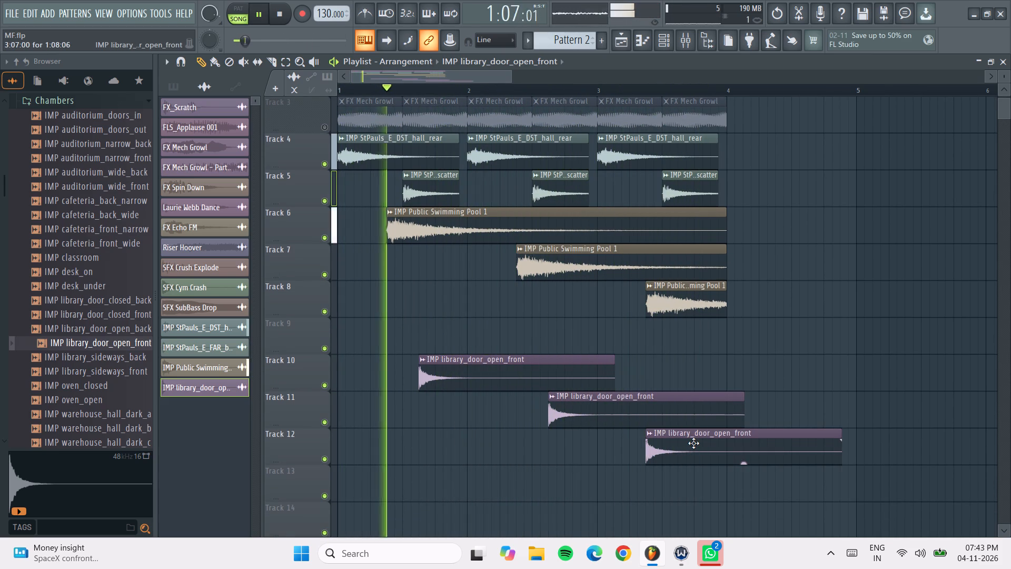
left_click_drag(693, 443, 707, 442)
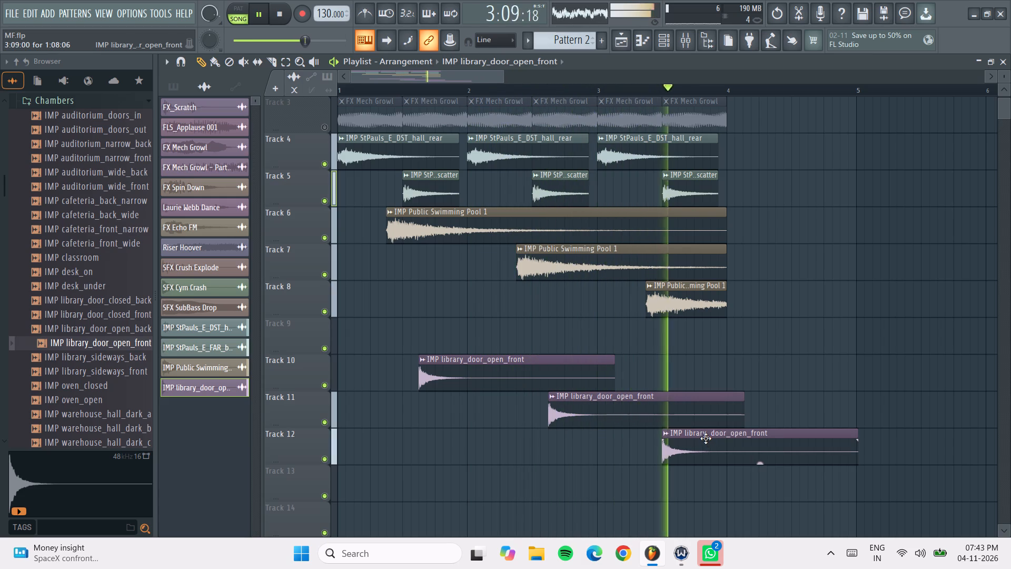
key("space")
left_click_drag(706, 438, 713, 436)
key("space")
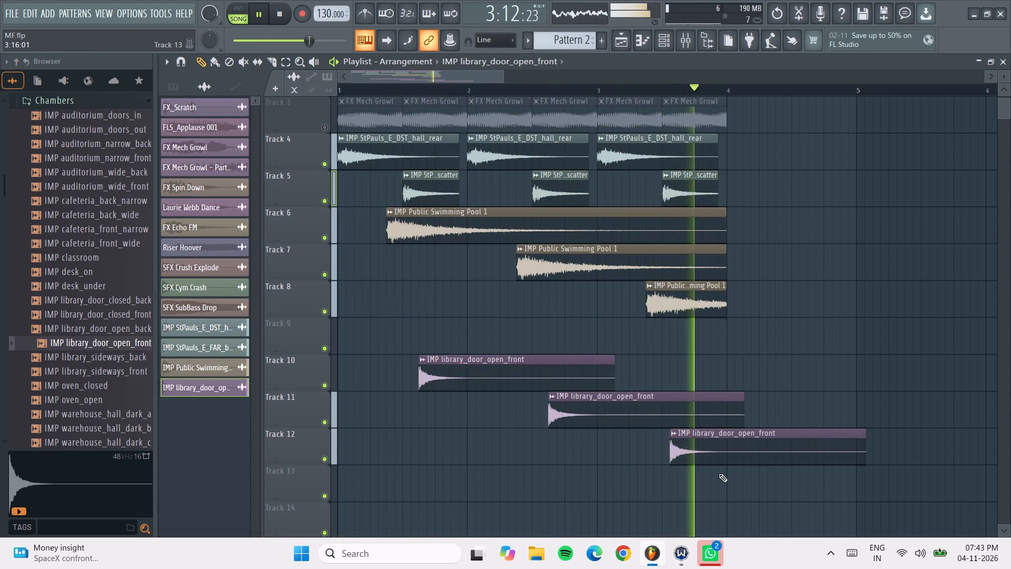
key("space")
key("space")
left_click_drag(722, 448, 733, 451)
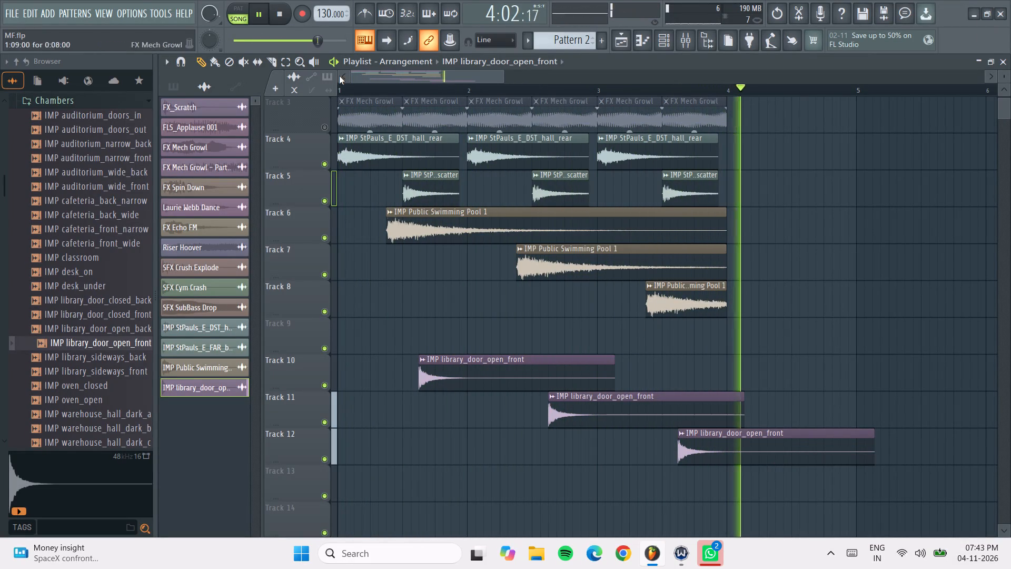
key("space")
Slice the library_door_open_front clips on Tracks 11 and 12 at bar 4 and delete the tails beyond it.
left_click(273, 65)
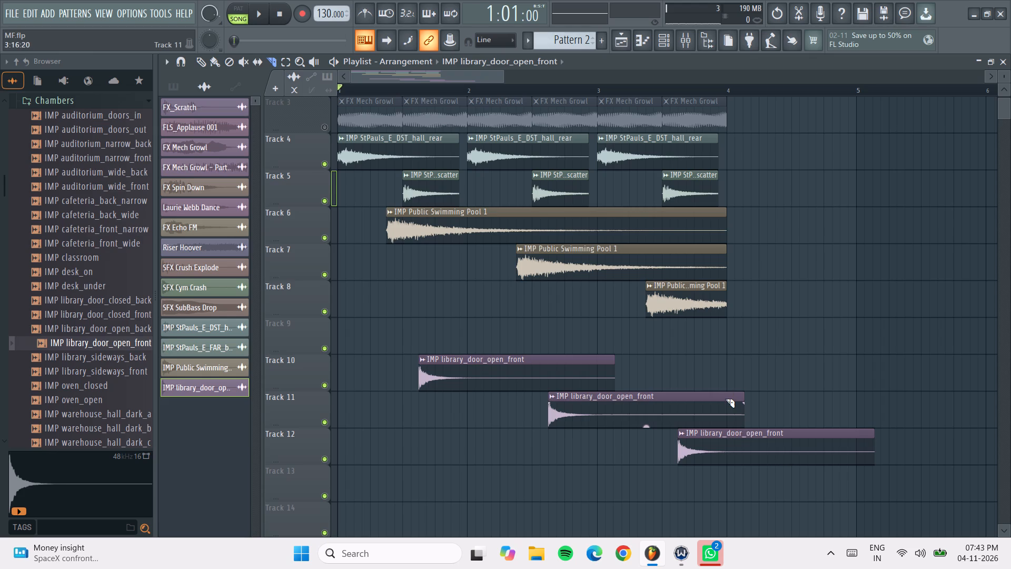
left_click_drag(727, 408, 726, 493)
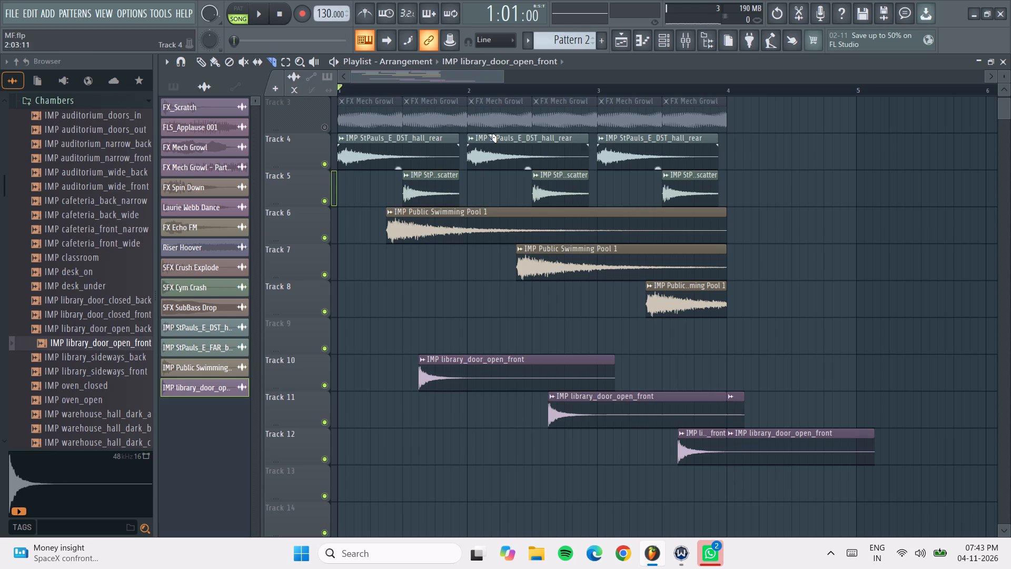
left_click(204, 64)
right_click(739, 409)
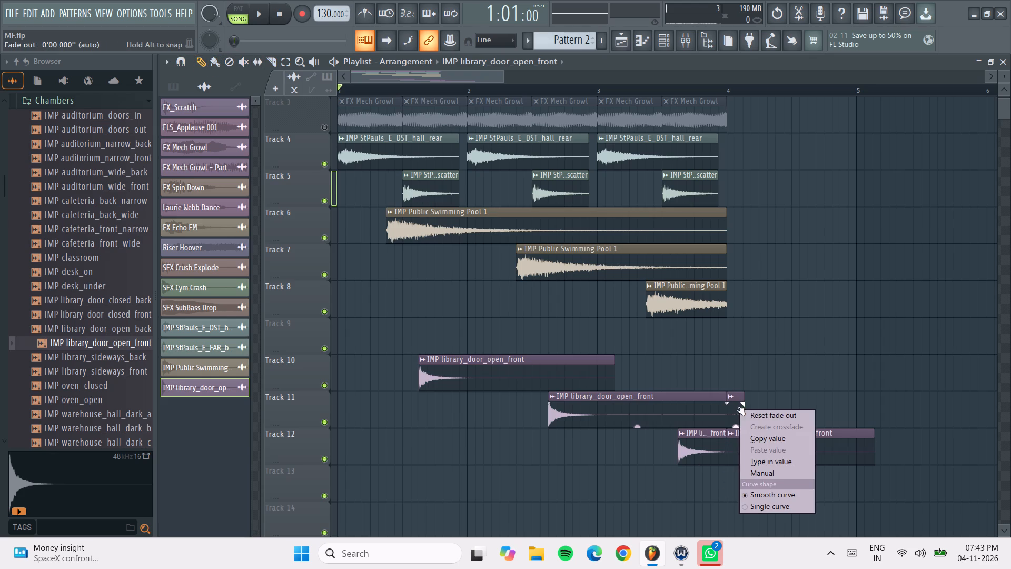
left_click(738, 409)
right_click_drag(738, 409, 745, 438)
right_click(745, 438)
Audition impulses in the Chambers and Corridors folders, including stairwell_inner_closed and auditorium_wide_back, then collapse the whole Impulses folder.
scroll(142, 311, "up", 2)
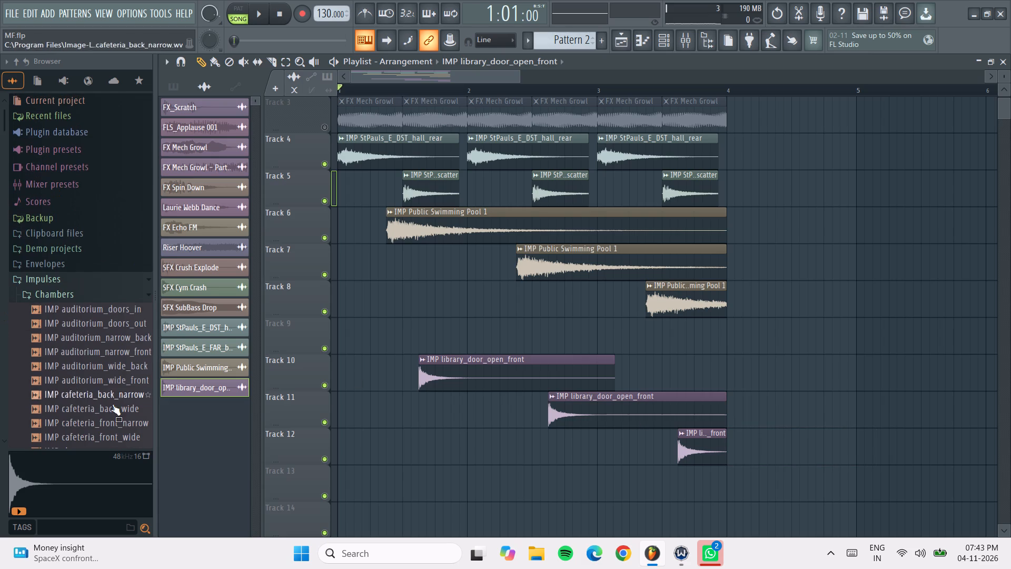
left_click(112, 404)
scroll(116, 398, "down", 4)
left_click(59, 322)
left_click(71, 292)
left_click(97, 360)
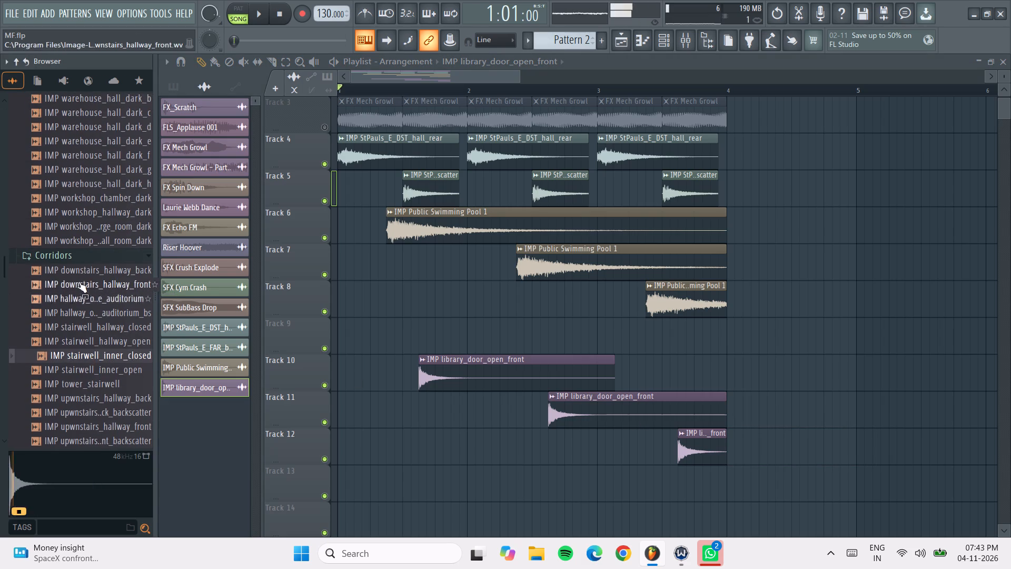
left_click(81, 254)
scroll(81, 254, "up", 5)
left_click(102, 362)
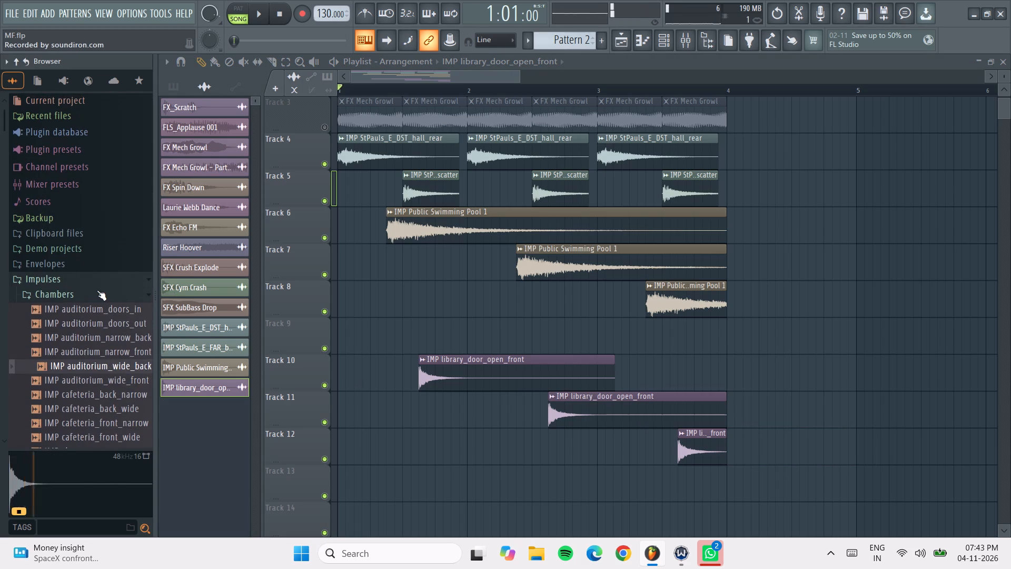
left_click(97, 290)
left_click(101, 338)
scroll(102, 346, "down", 1)
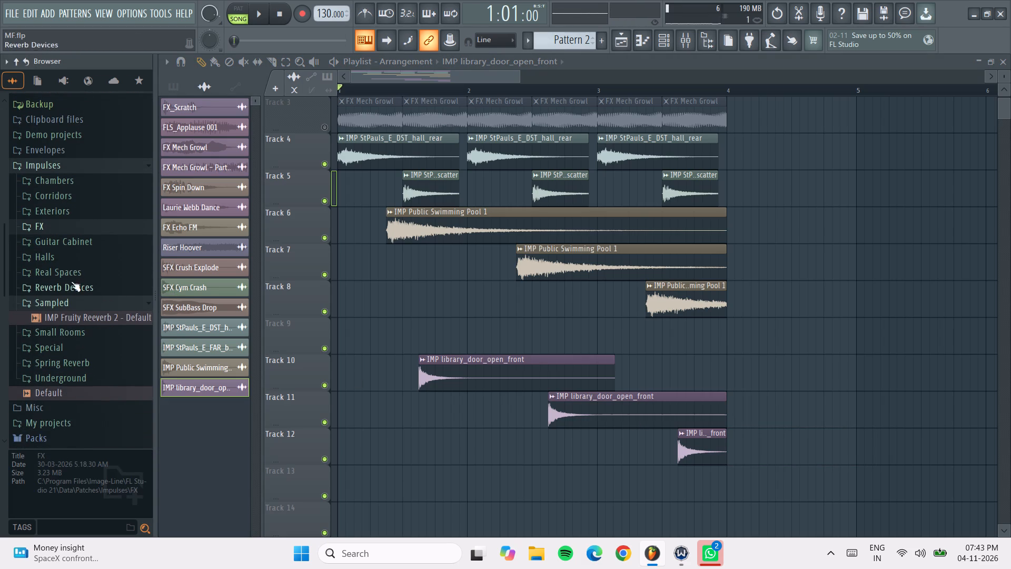
left_click(86, 161)
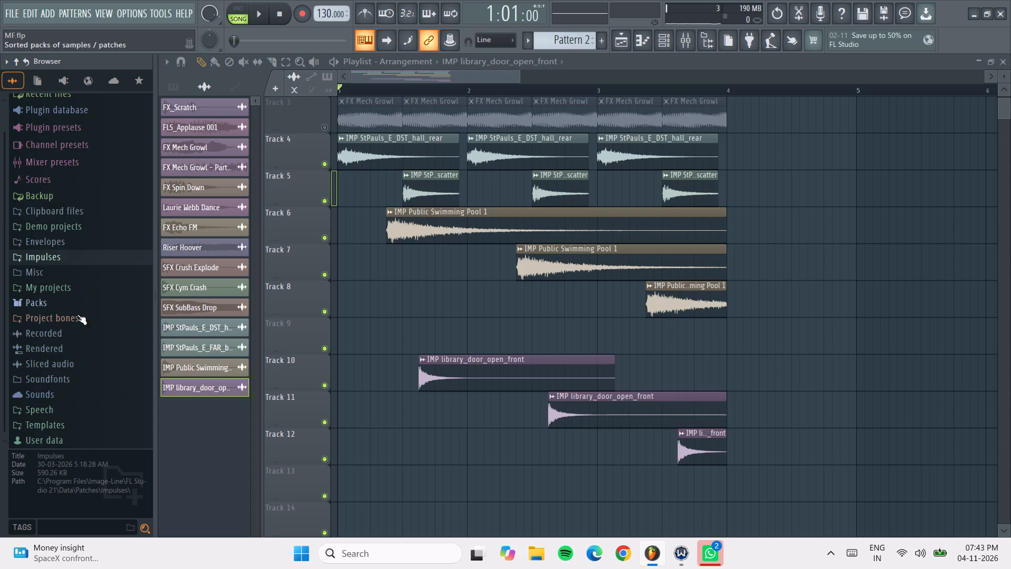
left_click(89, 251)
left_click(89, 251)
Expand the Envelopes folder and look through its Maps and Samples subfolders.
left_click(97, 236)
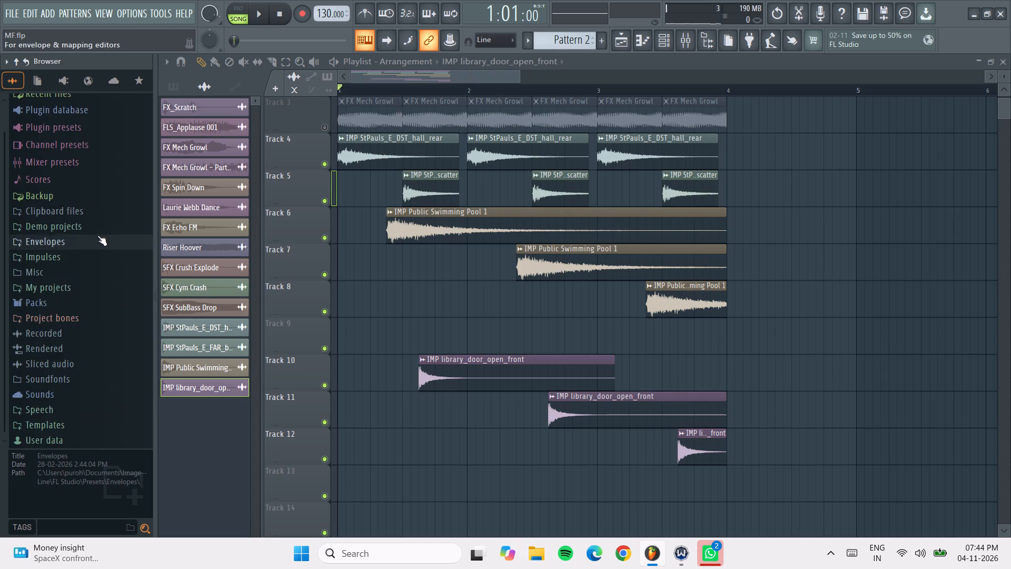
left_click(94, 296)
left_click(91, 312)
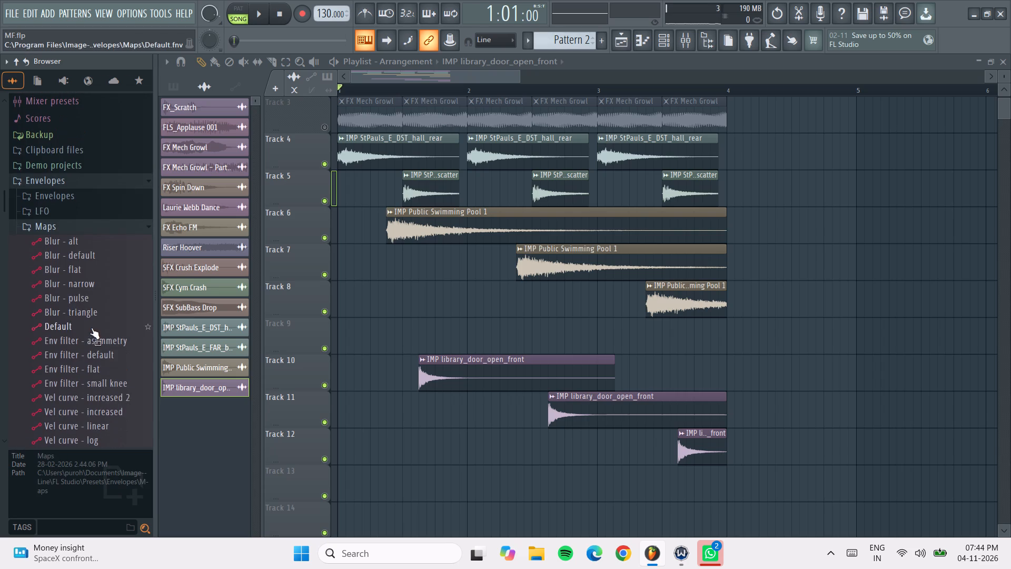
left_click(95, 299)
left_click(92, 223)
left_click(84, 244)
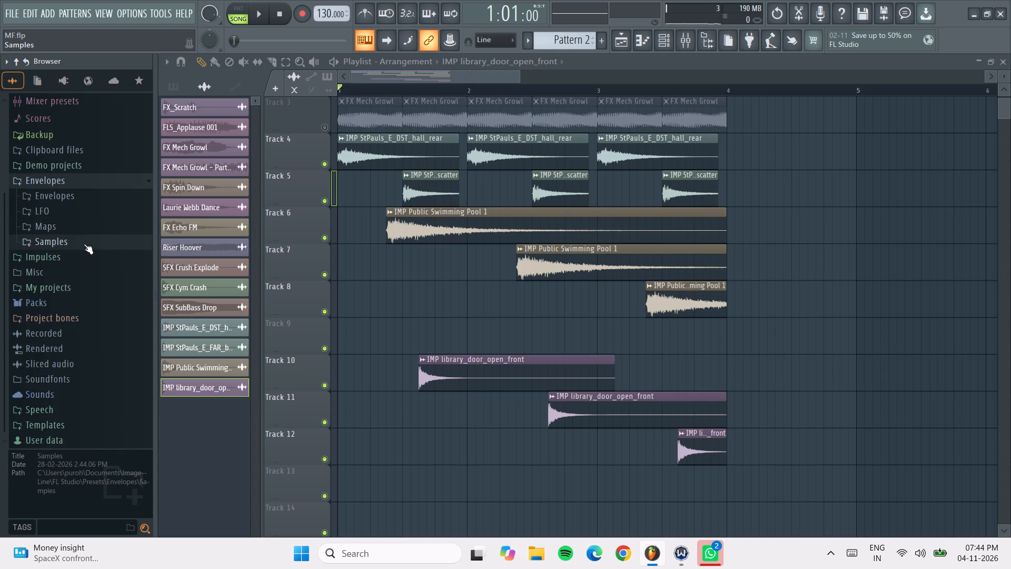
left_click(78, 306)
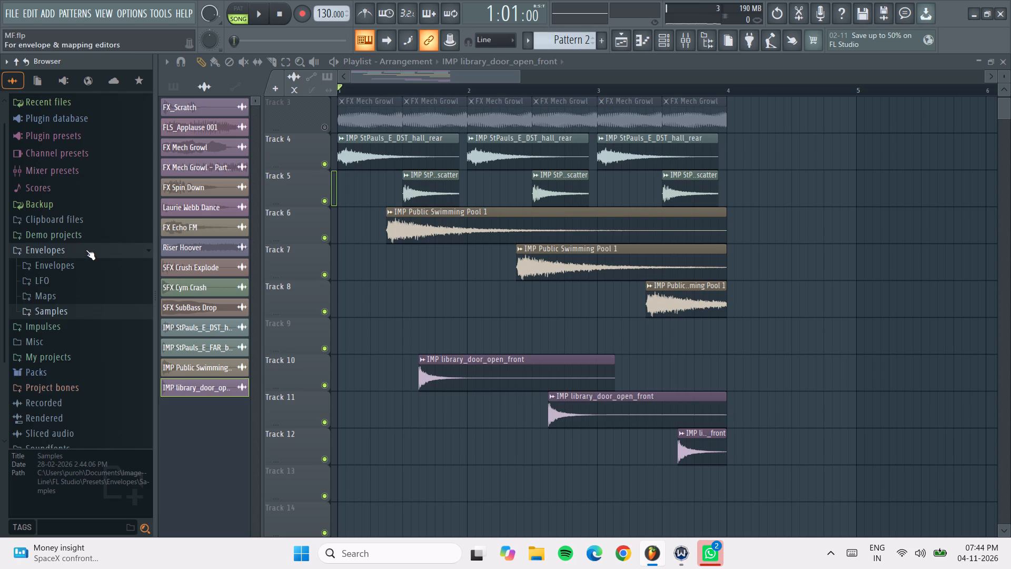
Collapse the Envelopes folder and audition the Conga and Vocal Complextreon samples under Misc, Used by remix projects.
left_click(87, 252)
left_click(79, 278)
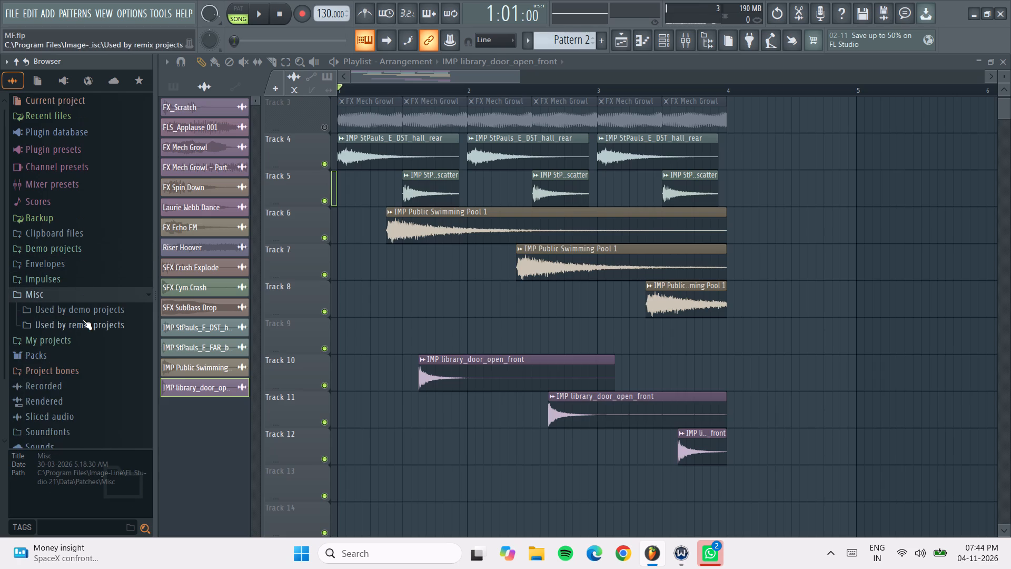
left_click(83, 320)
left_click(90, 346)
left_click(90, 365)
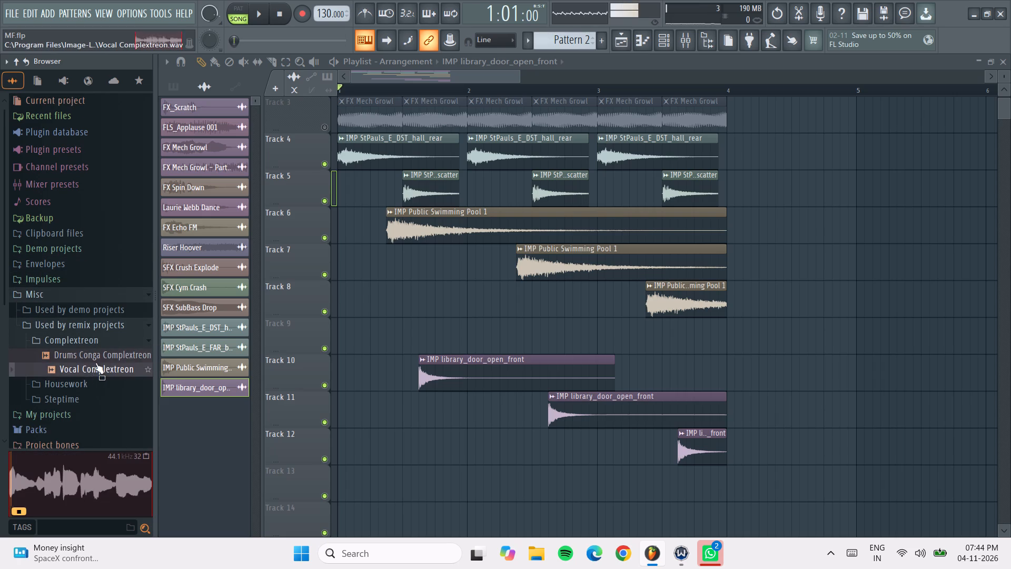
left_click(103, 354)
left_click(104, 354)
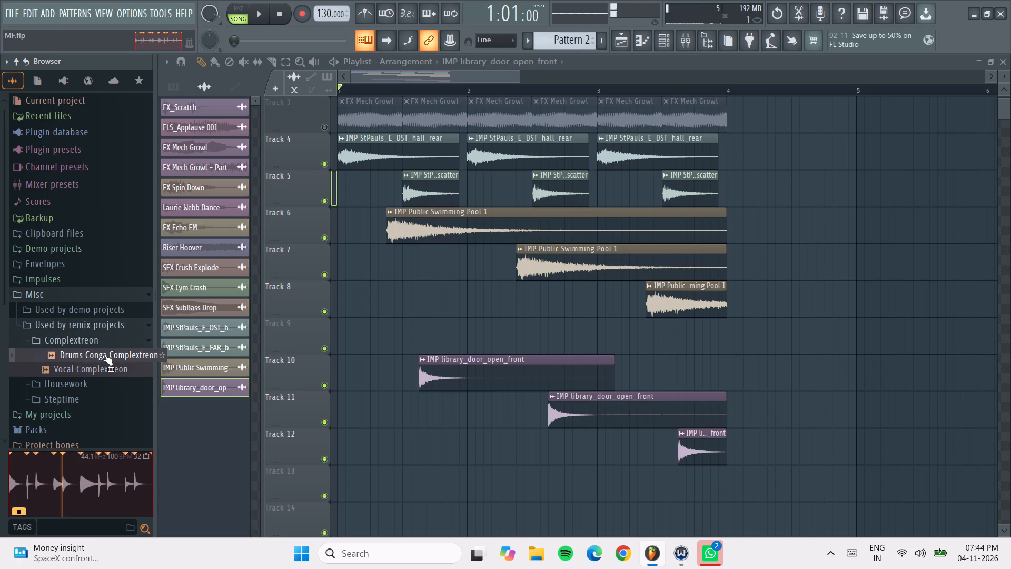
left_click(104, 354)
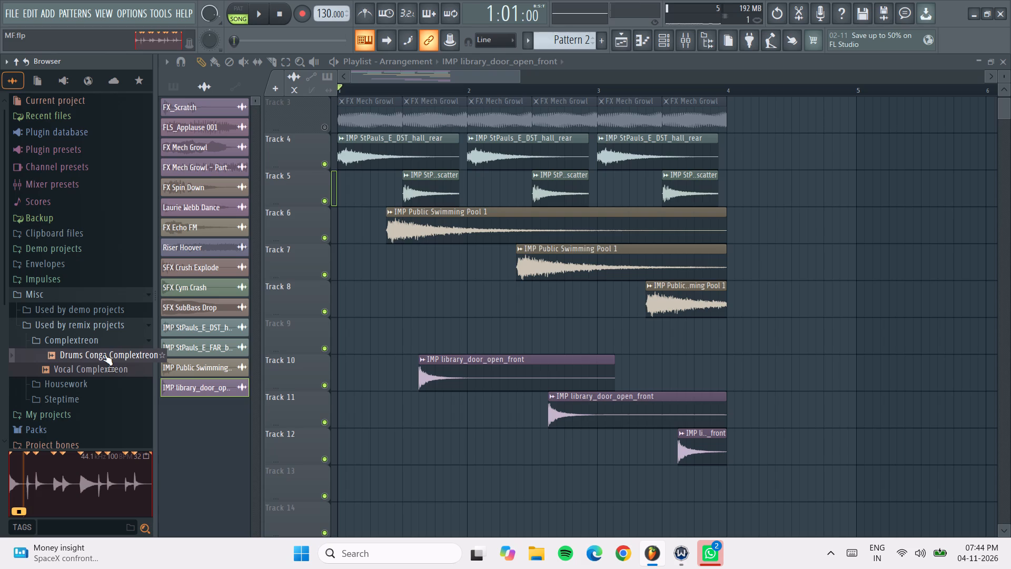
left_click(90, 297)
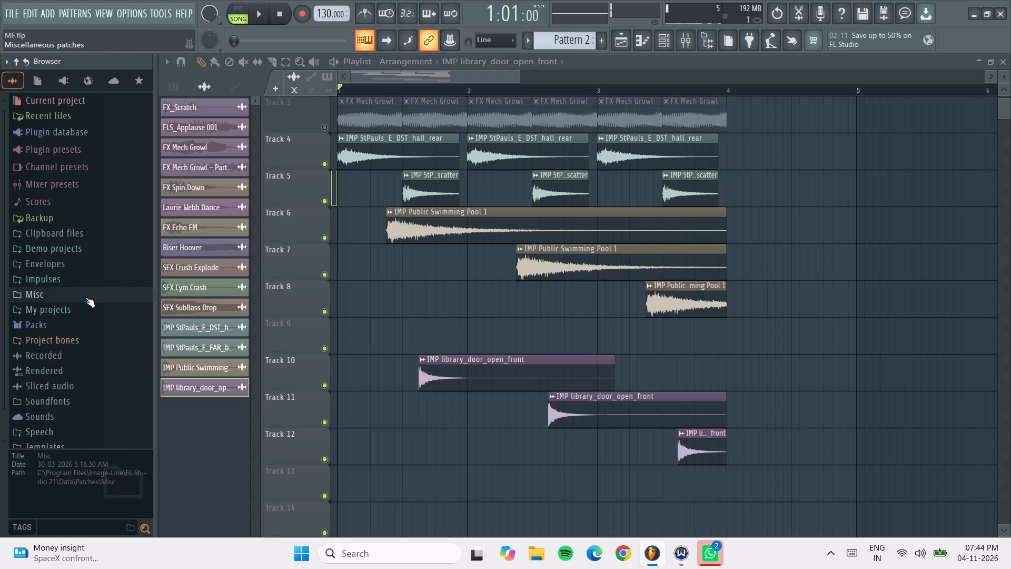
Audition samples in the Snares folder of the Packs Drums collection, including BBox Snare, Alum Snare 2 and 909 Snare.
scroll(90, 307, "up", 3)
scroll(70, 275, "down", 5)
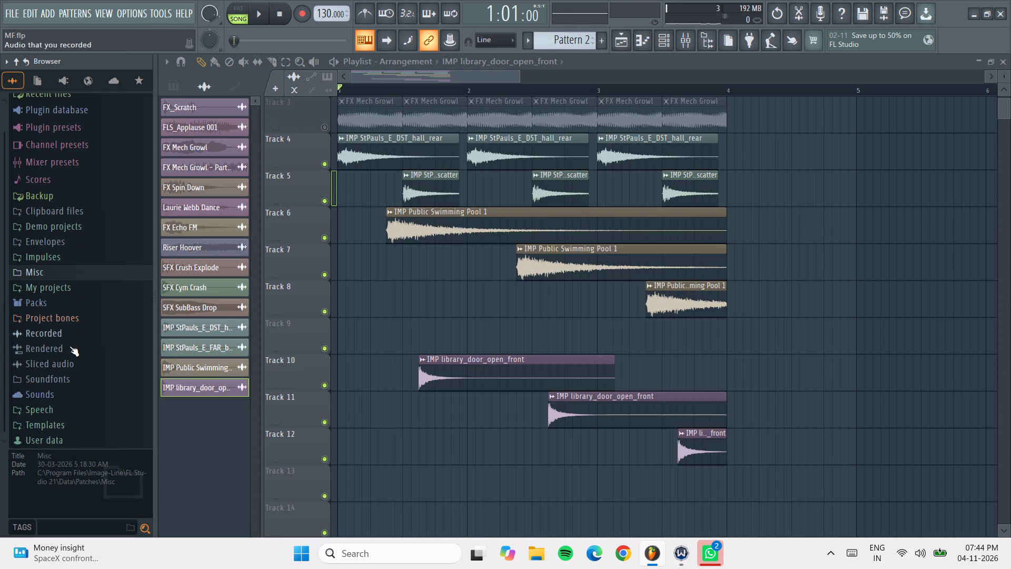
scroll(70, 352, "down", 3)
left_click(48, 309)
scroll(59, 355, "down", 1)
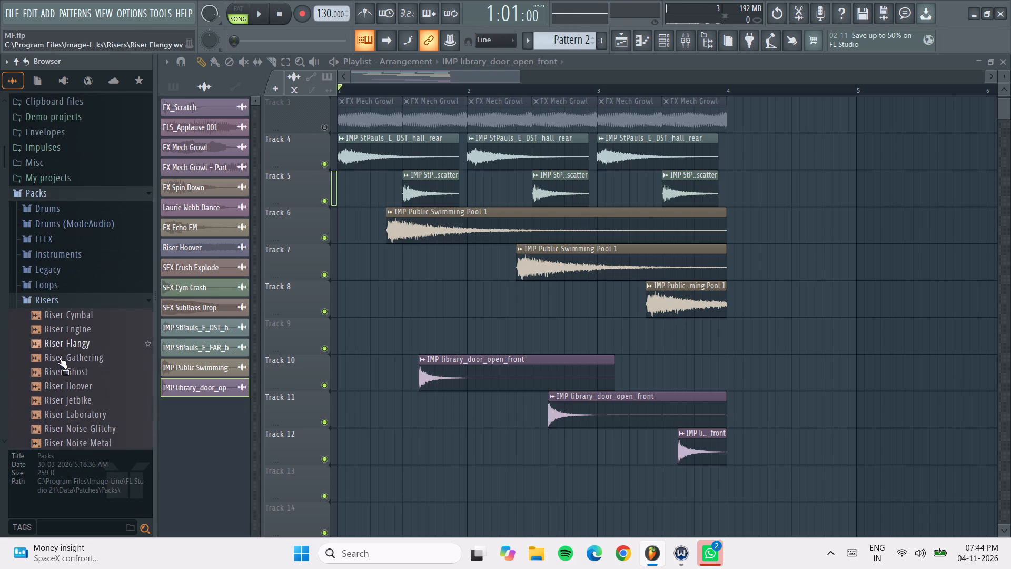
left_click(67, 207)
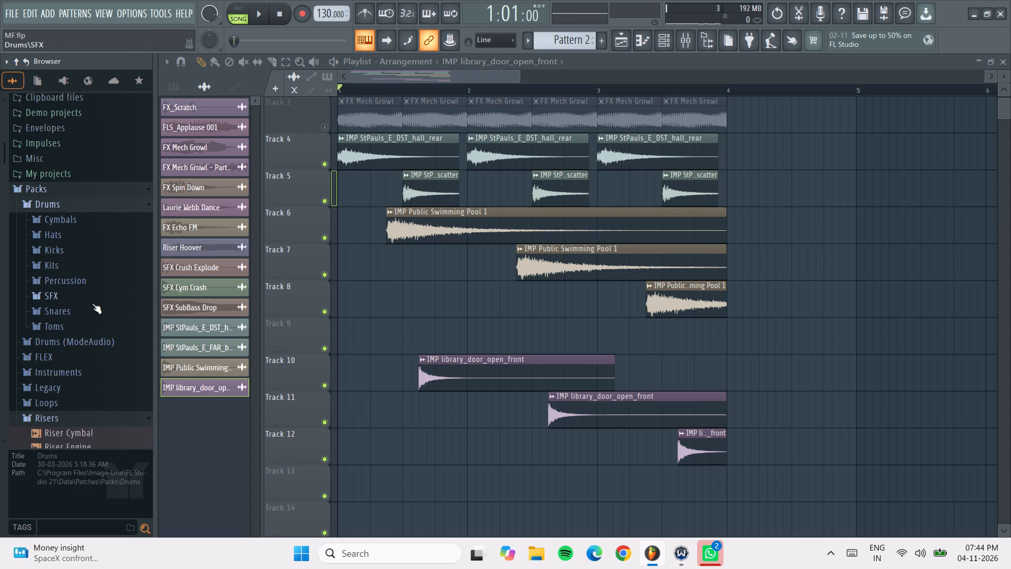
left_click(95, 307)
left_click(69, 218)
left_click_drag(84, 263, 86, 269)
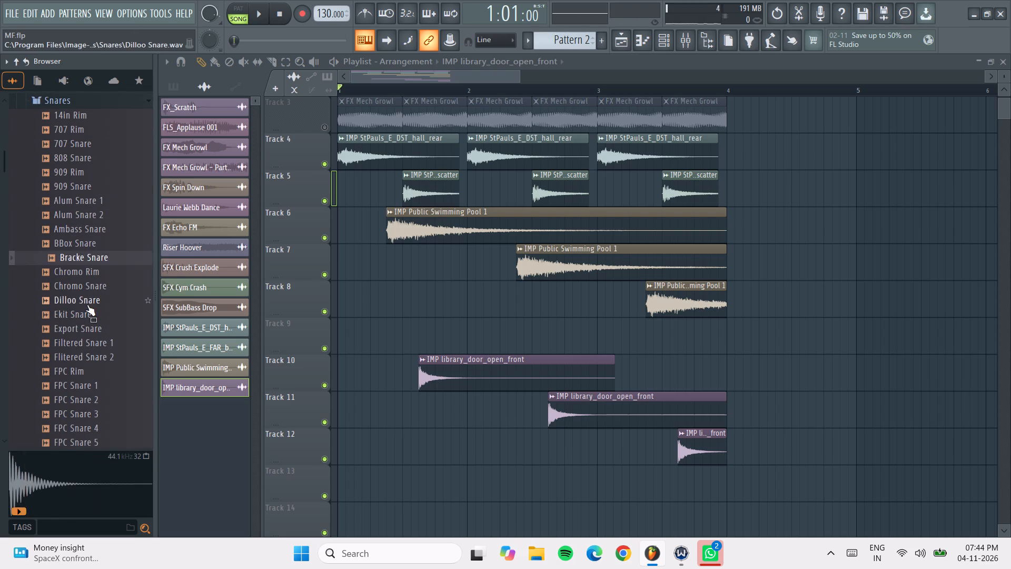
left_click(88, 308)
left_click(100, 290)
left_click(103, 258)
left_click(104, 245)
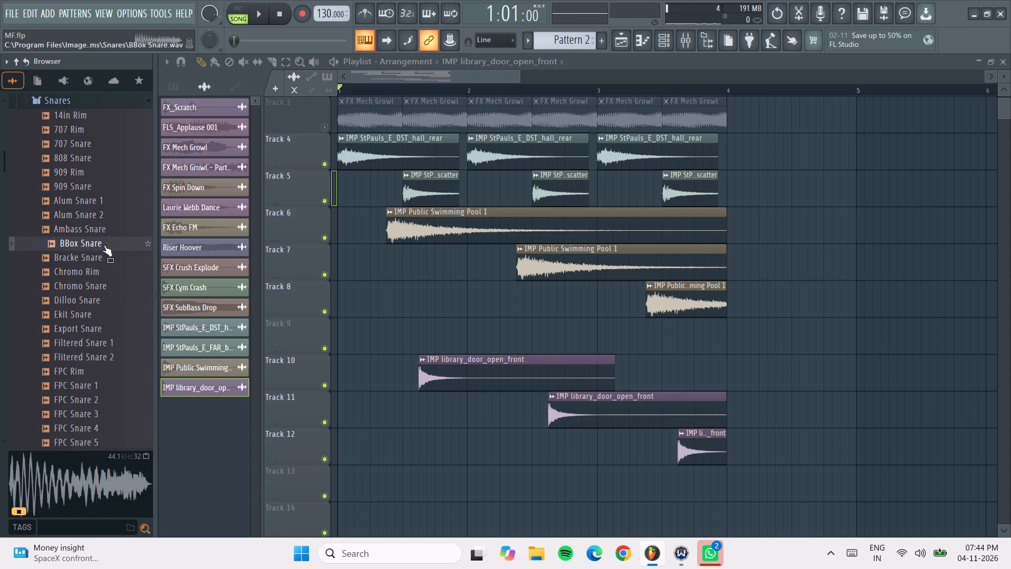
left_click(103, 214)
left_click(107, 185)
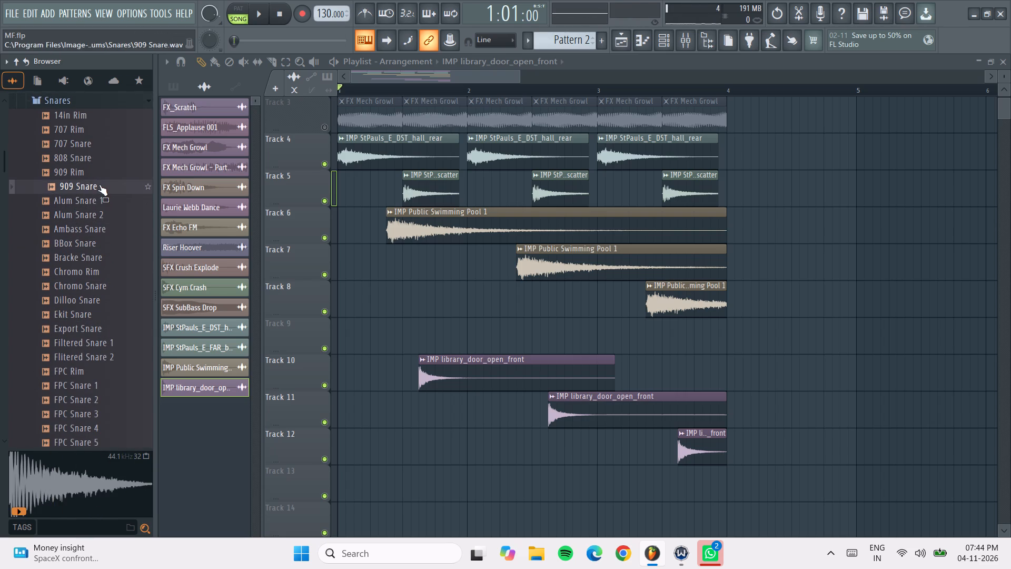
Place the 909 Snare sample on Track 12 starting at 1:05, checking its timing by playback.
left_click_drag(99, 184, 371, 454)
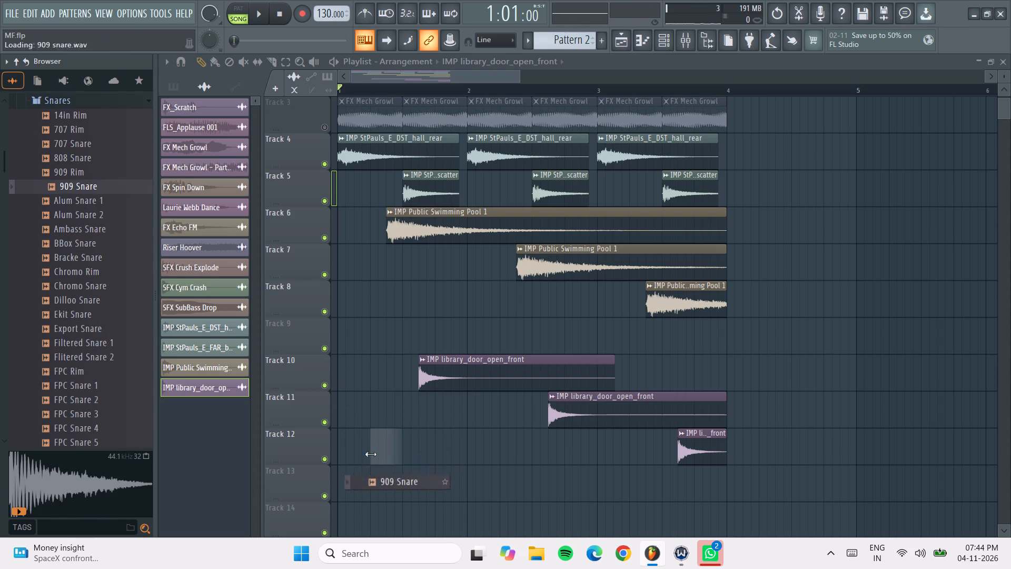
key("space")
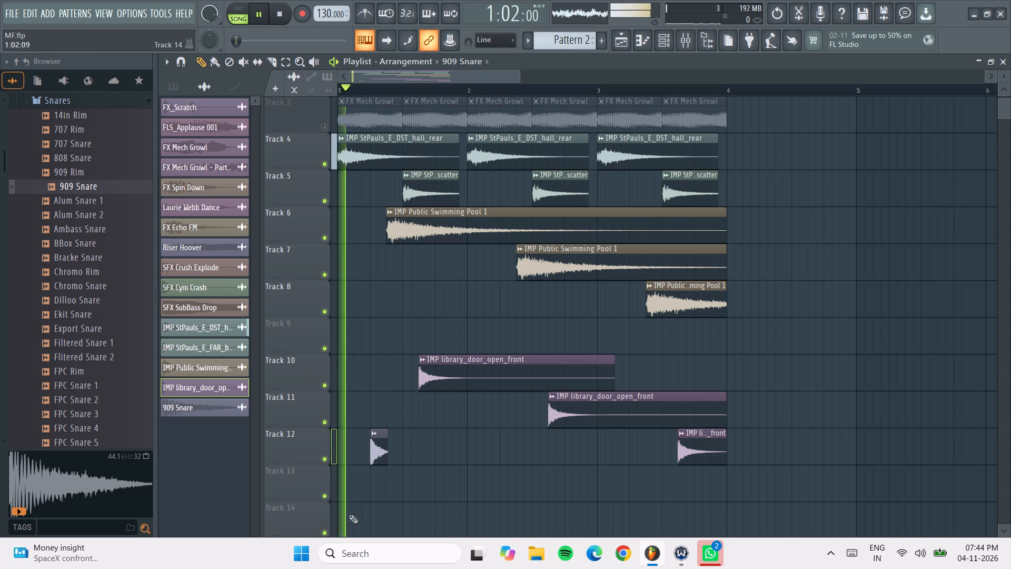
key("space")
left_click_drag(381, 453, 387, 454)
key("space")
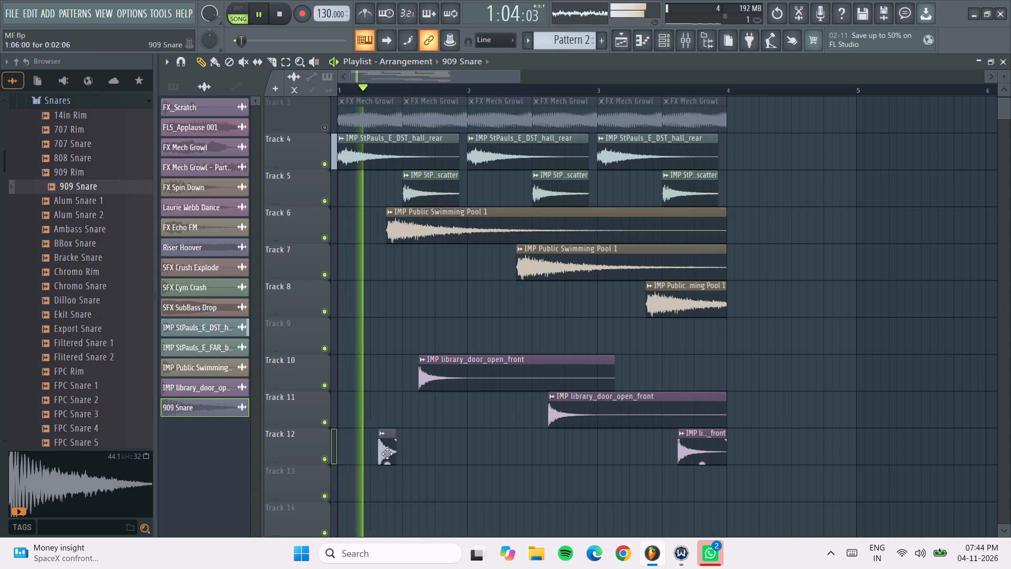
key("space")
left_click_drag(387, 454, 381, 459)
key("space")
Add a second 909 Snare clip on Track 12 and align its start to 1:09, checking by playback.
left_click(408, 450)
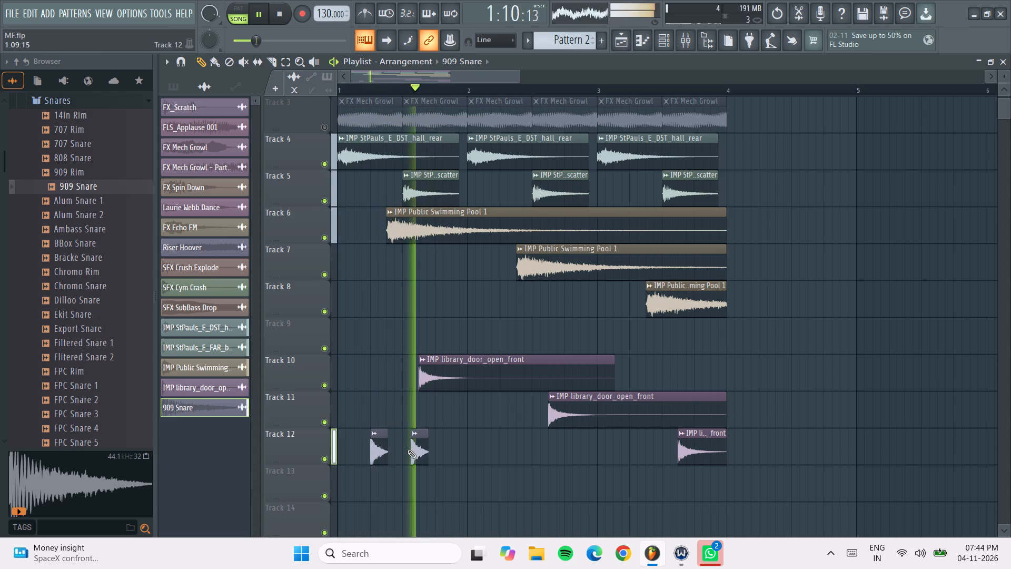
key("space")
key("space")
left_click_drag(422, 454, 411, 462)
key("space")
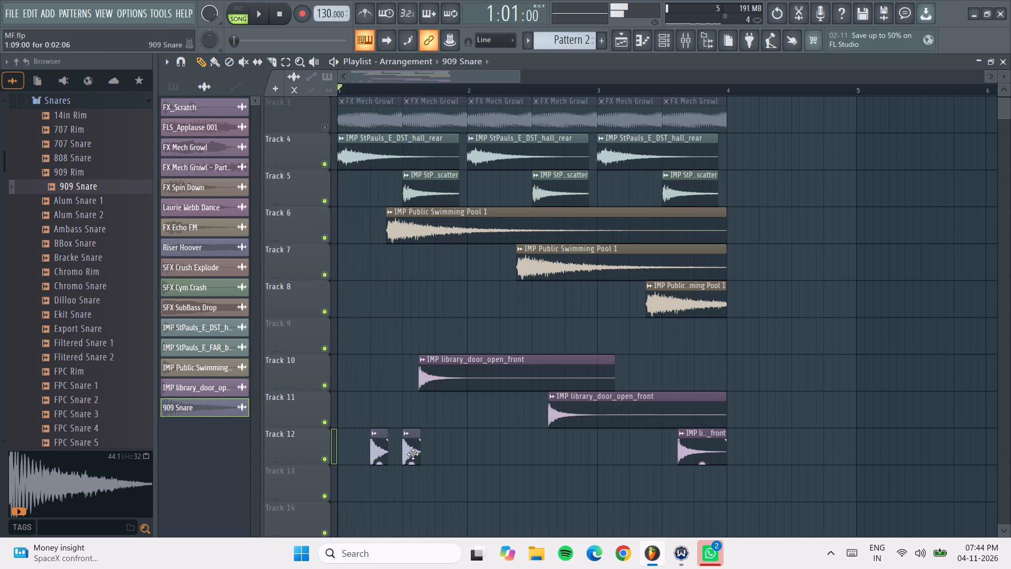
key("space")
left_click(413, 454)
key("space")
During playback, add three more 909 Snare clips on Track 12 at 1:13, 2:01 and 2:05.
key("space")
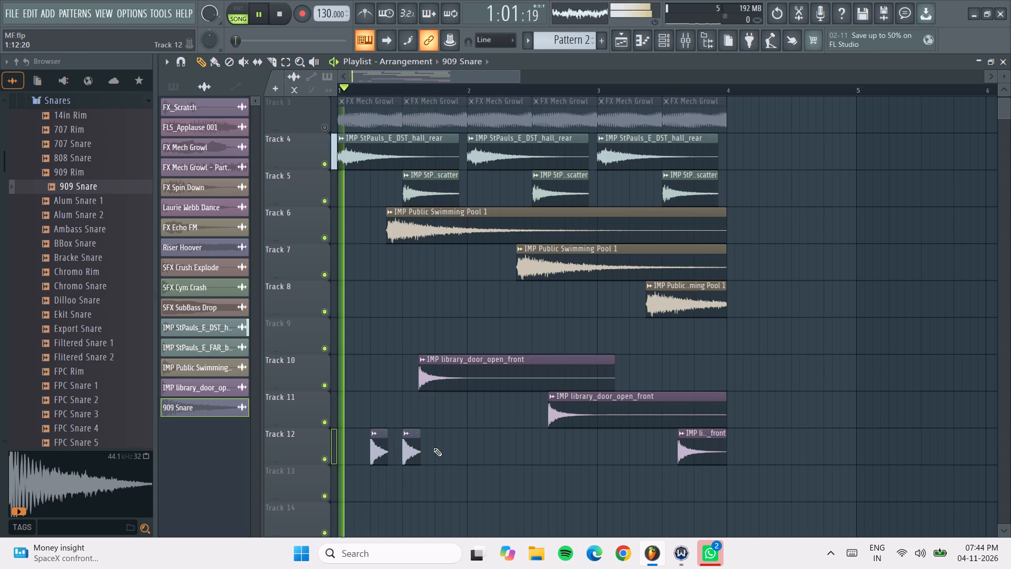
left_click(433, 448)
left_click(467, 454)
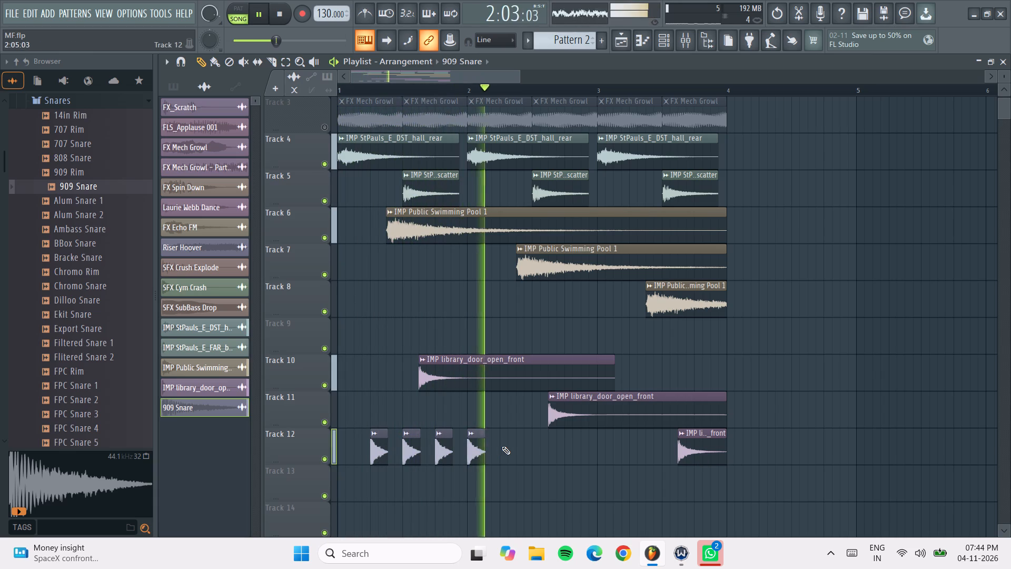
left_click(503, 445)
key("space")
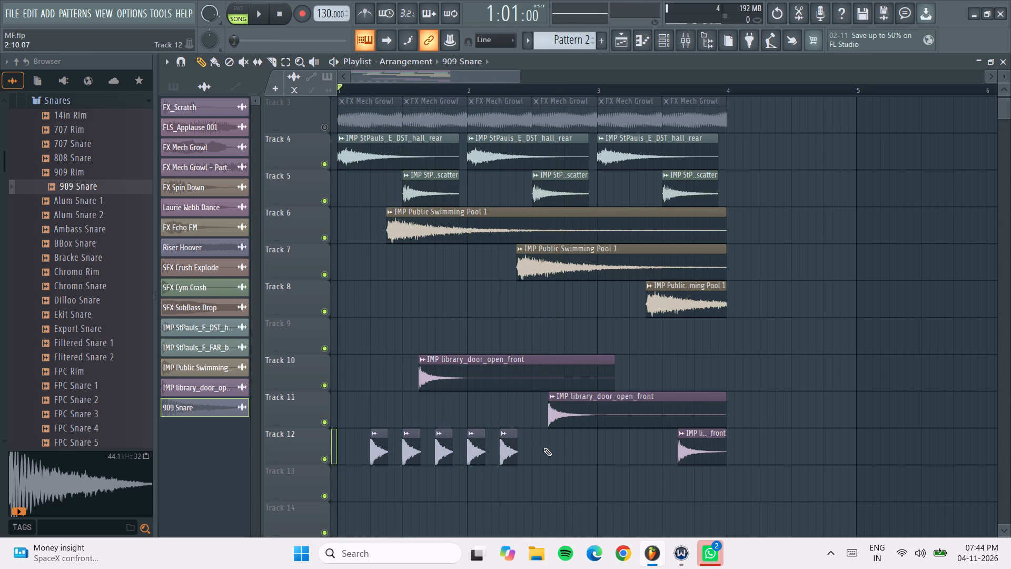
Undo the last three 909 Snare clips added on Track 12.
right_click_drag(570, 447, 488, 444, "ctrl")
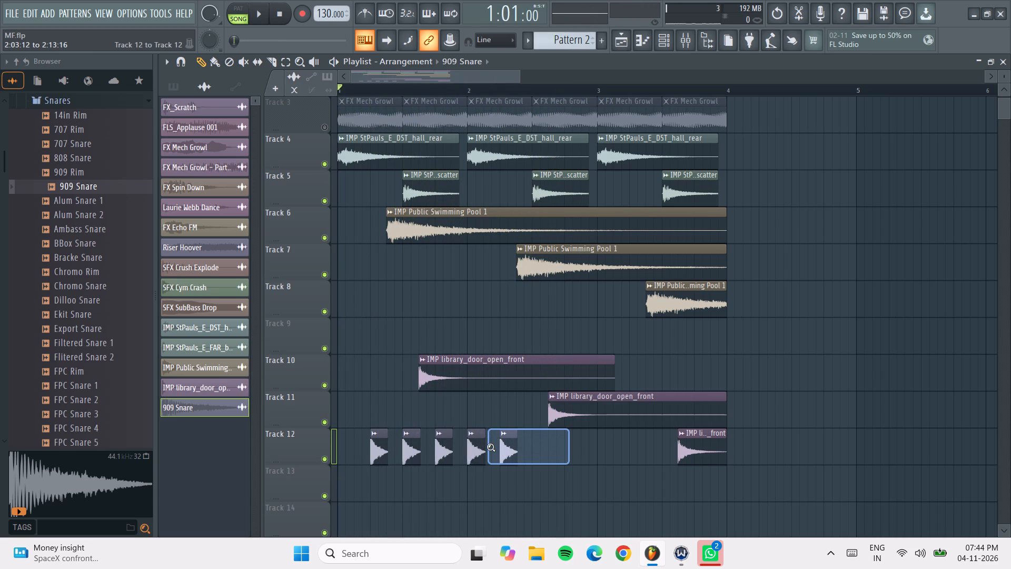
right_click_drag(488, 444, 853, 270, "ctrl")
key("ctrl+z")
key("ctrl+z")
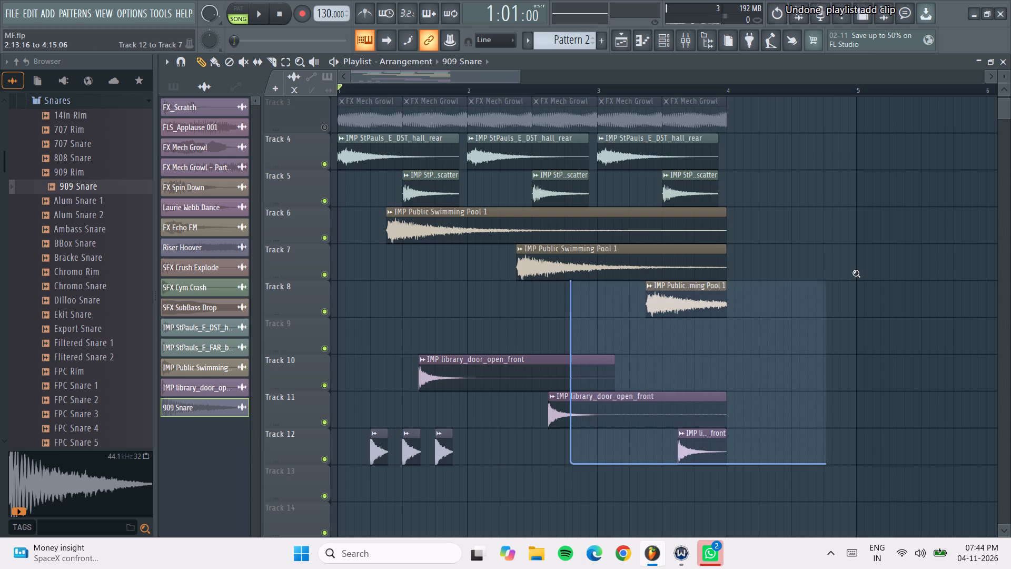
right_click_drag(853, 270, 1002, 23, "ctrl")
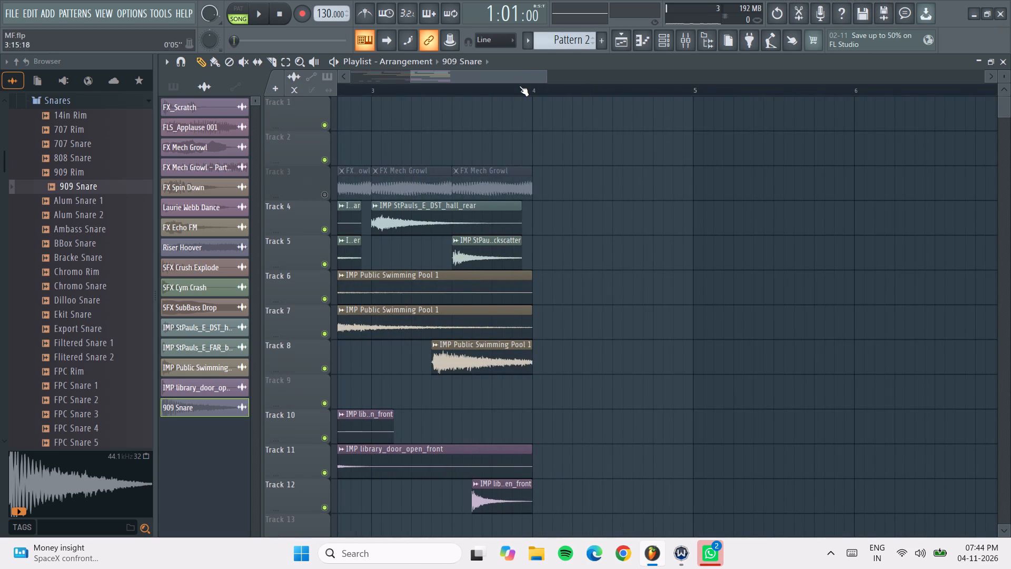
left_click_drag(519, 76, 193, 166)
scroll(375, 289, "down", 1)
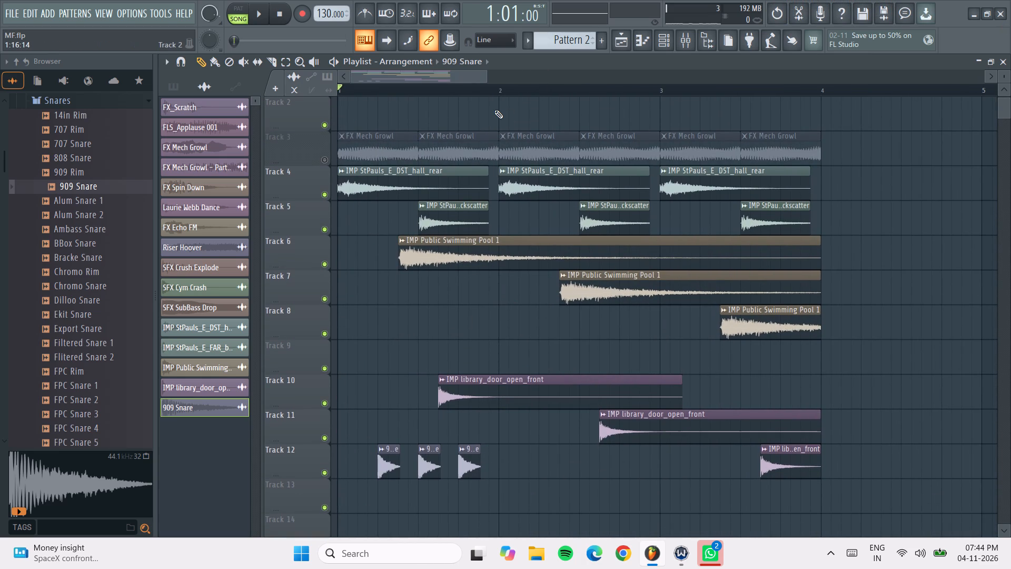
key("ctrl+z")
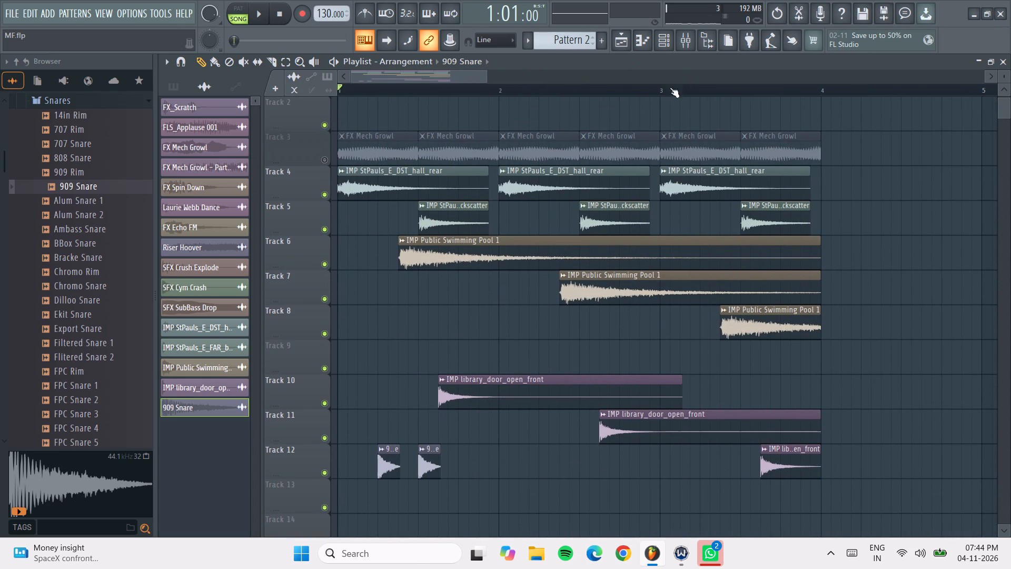
Listen to the two snare hits on Track 12 and add further 909 Snare clips at 1:13 and 2:01.
left_click_drag(487, 77, 601, 64)
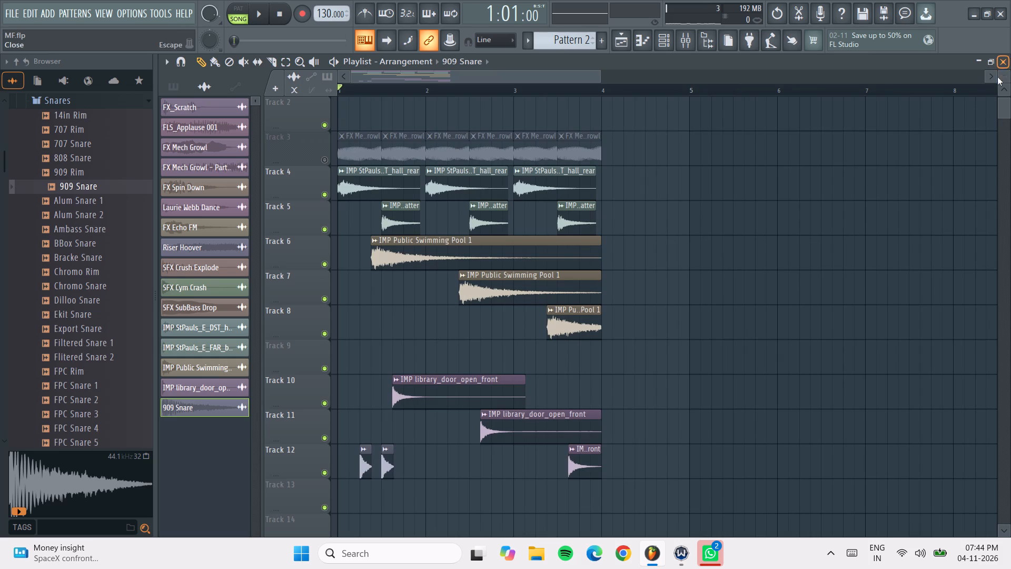
scroll(439, 391, "down", 3)
key("space")
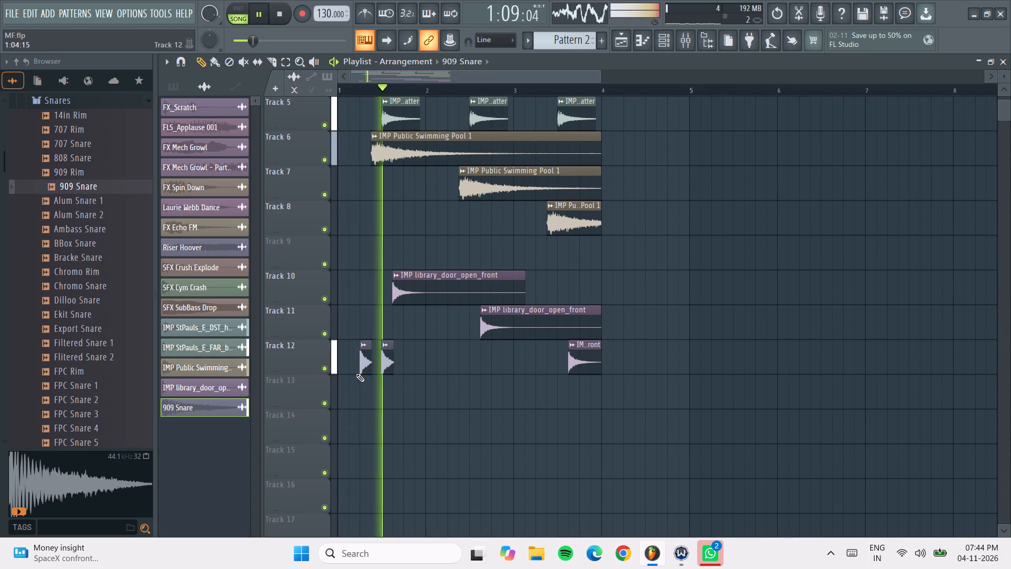
key("space")
key("space")
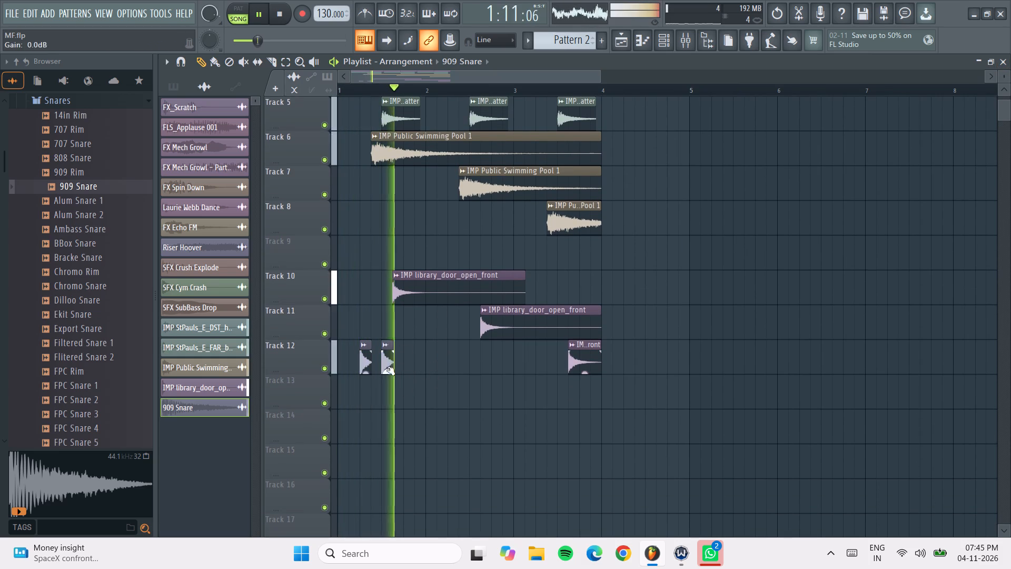
key("space")
left_click(382, 365)
key("space")
left_click(401, 365)
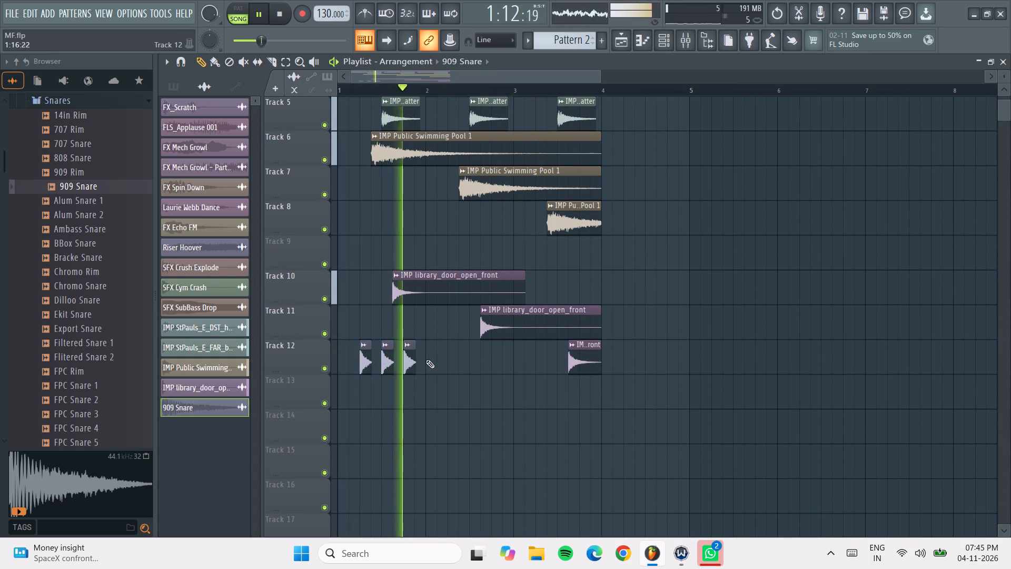
left_click(426, 359)
key("space")
Move the four 909 Snare clips from Track 12 down to Track 13, keeping their timing.
left_click_drag(464, 346, 356, 384, "ctrl")
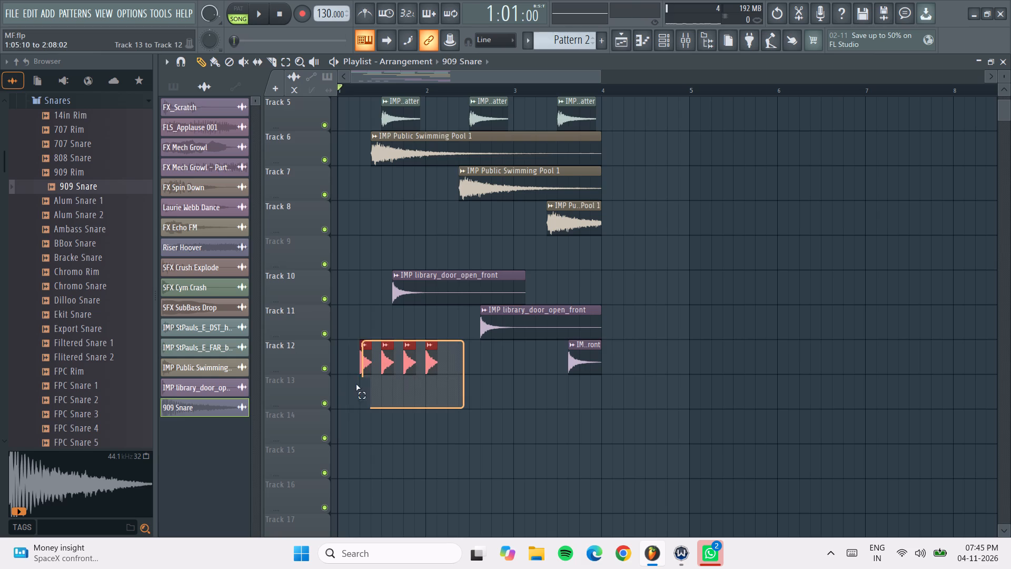
left_click_drag(356, 384, 348, 384, "ctrl")
left_click_drag(409, 367, 410, 400)
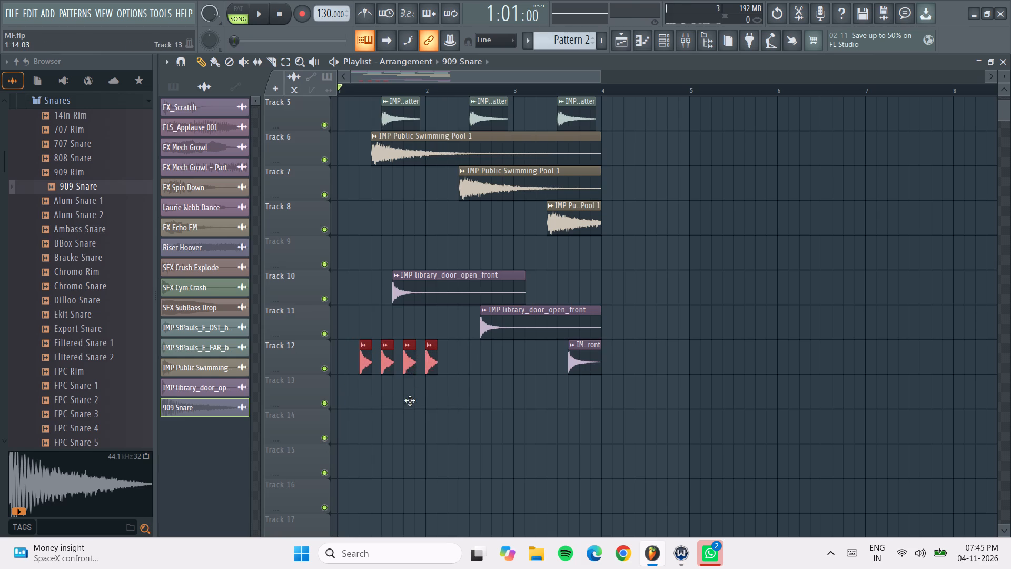
left_click_drag(410, 400, 410, 409)
Continue the 909 Snare hits on Track 13 at every beat from 2:05 through 3:09, checking by playback.
left_click(431, 399)
key("space")
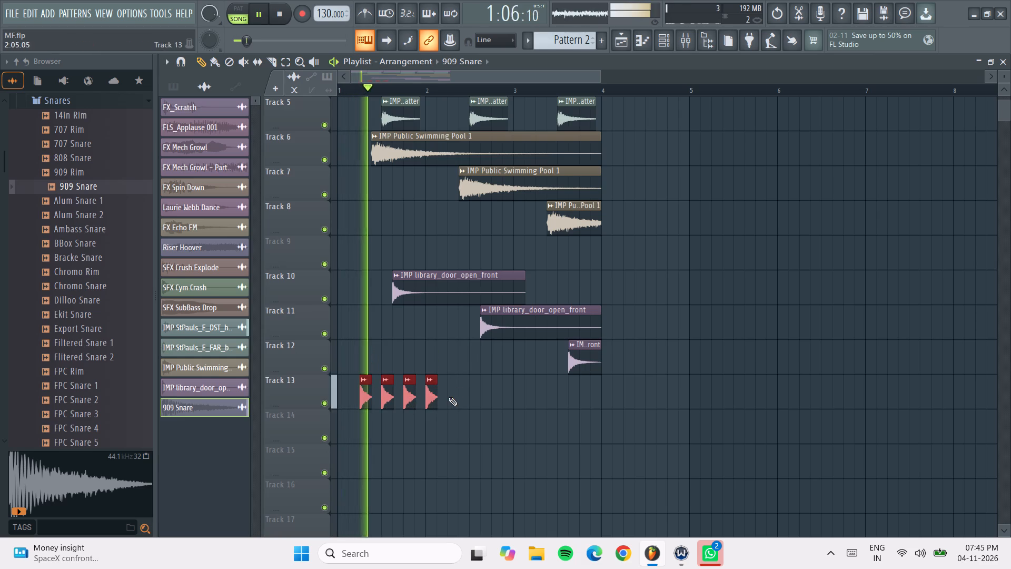
left_click(449, 397)
left_click(468, 404)
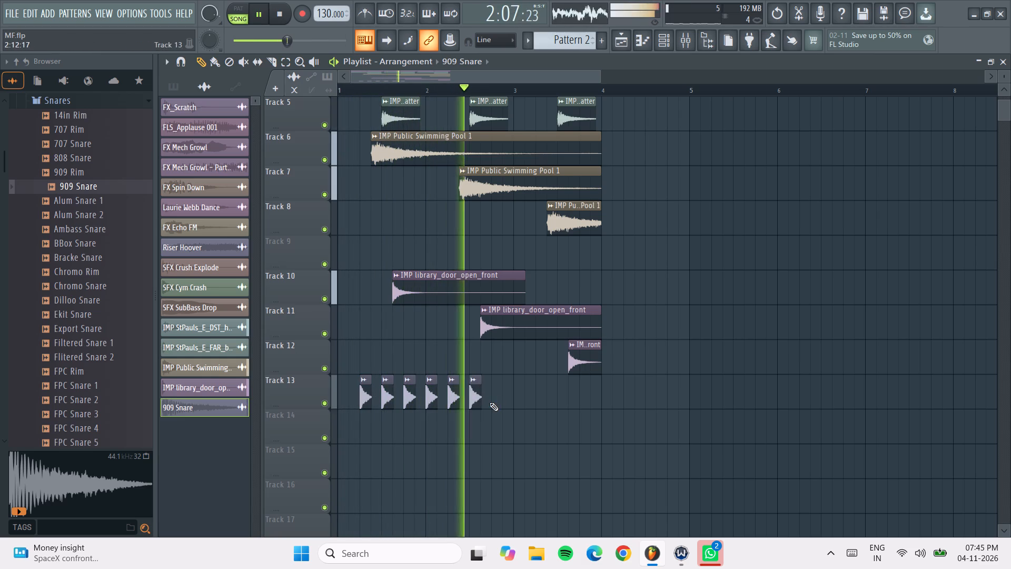
left_click(490, 403)
left_click(507, 398)
key("space")
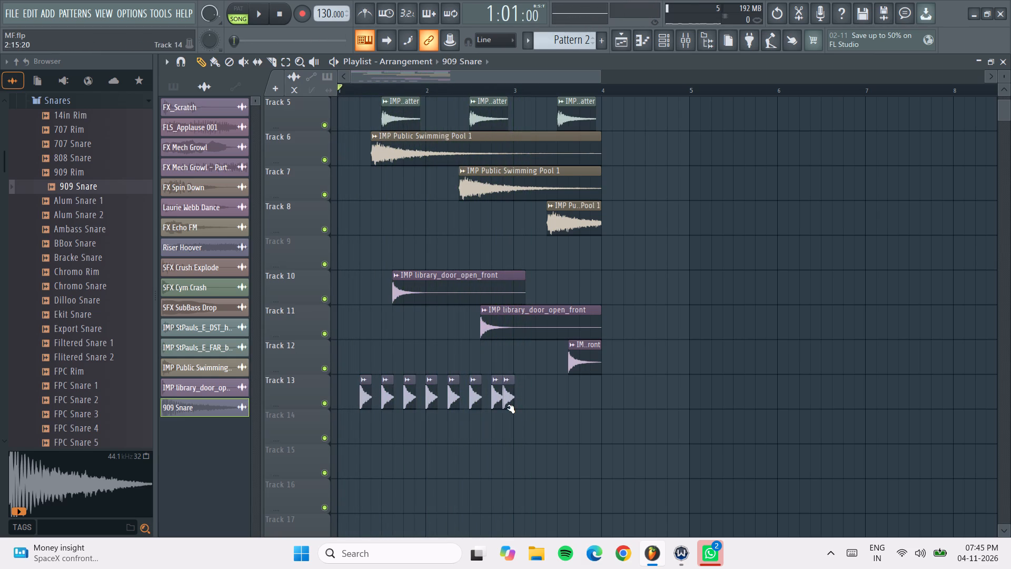
key("space")
left_click_drag(511, 399, 524, 393)
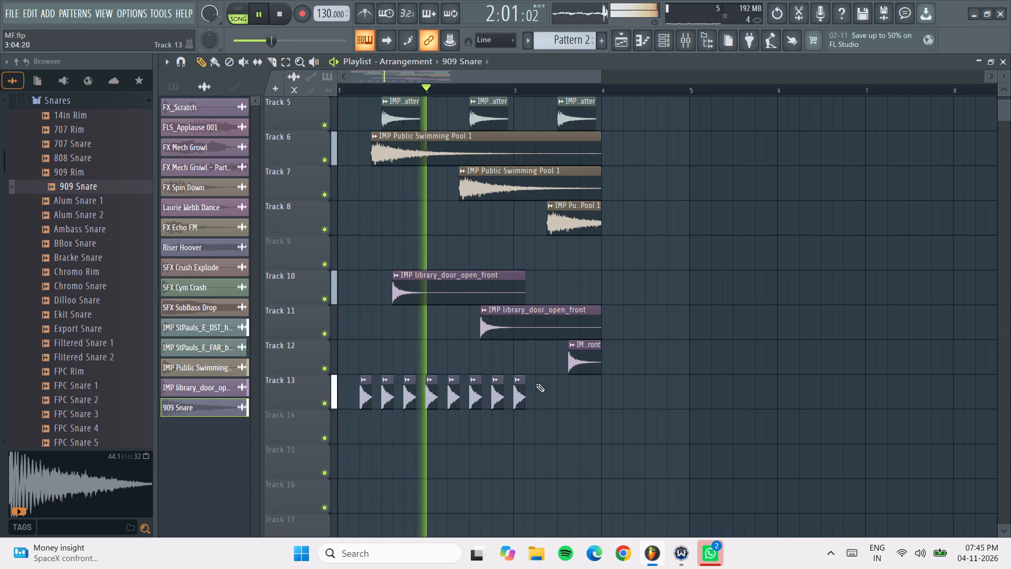
left_click(535, 393)
left_click(552, 389)
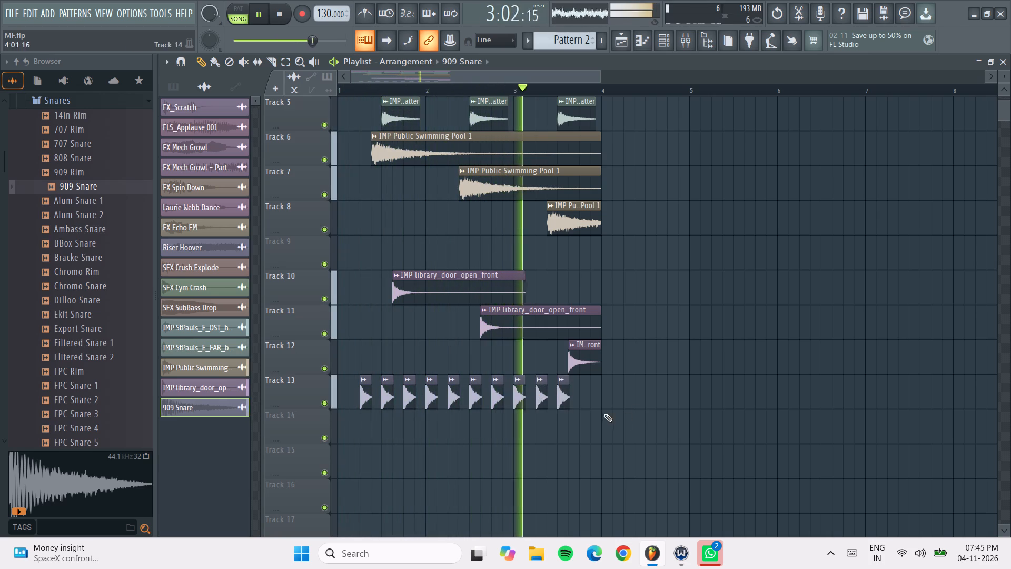
Complete the 909 Snare pulse on Track 13 by adding clips at 3:13 and at the start of bar 1.
left_click(581, 396)
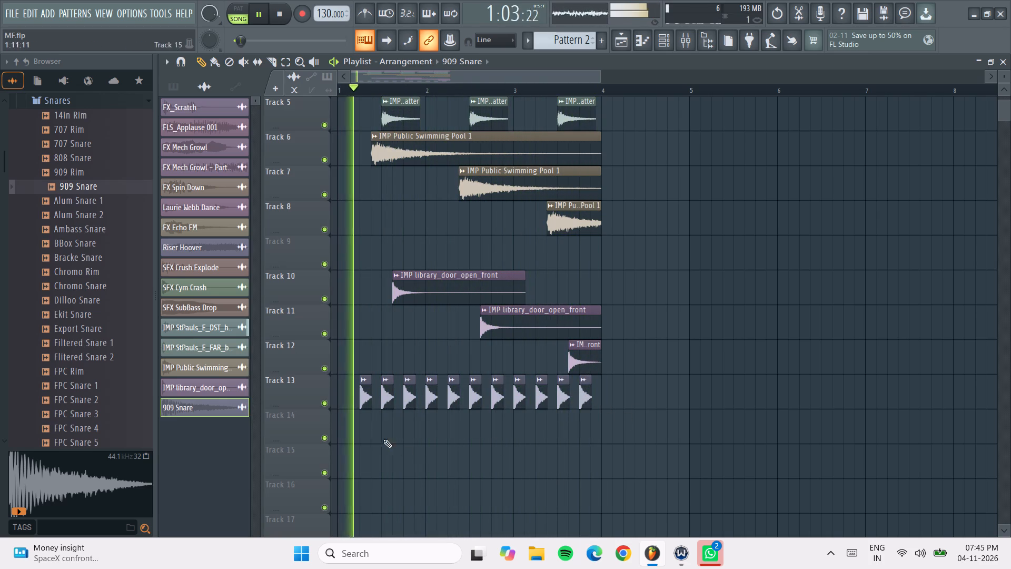
left_click(336, 403)
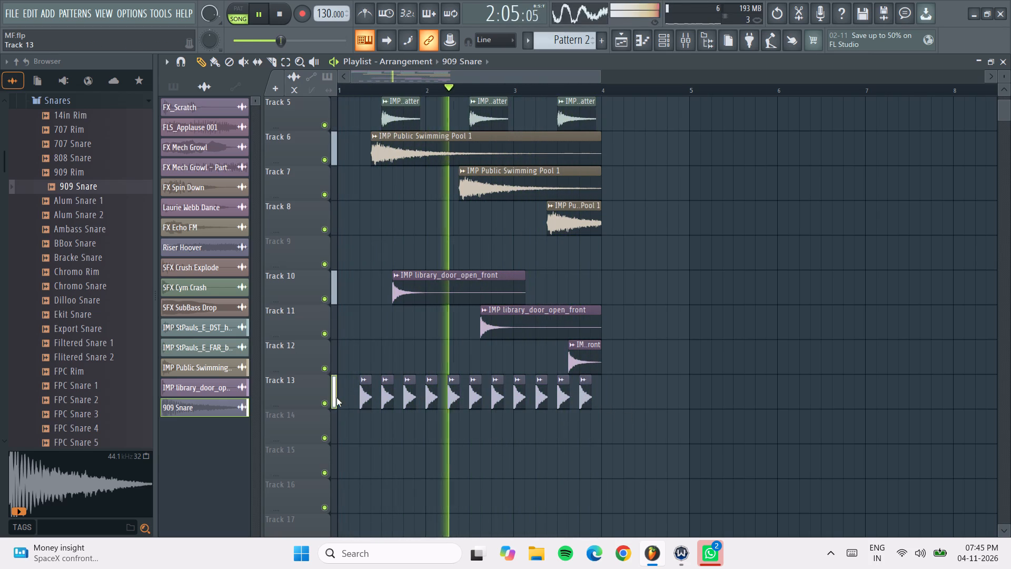
left_click(336, 398)
left_click(341, 396)
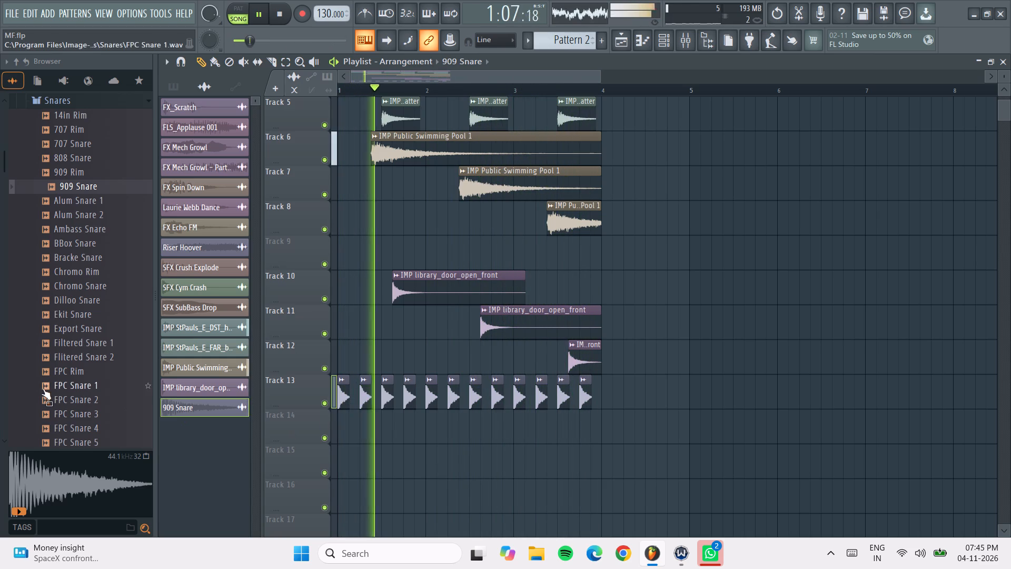
Stop playback and audition Grv Kick 27 from the Kicks folder of the Drums pack.
left_click(81, 298)
scroll(42, 118, "up", 3)
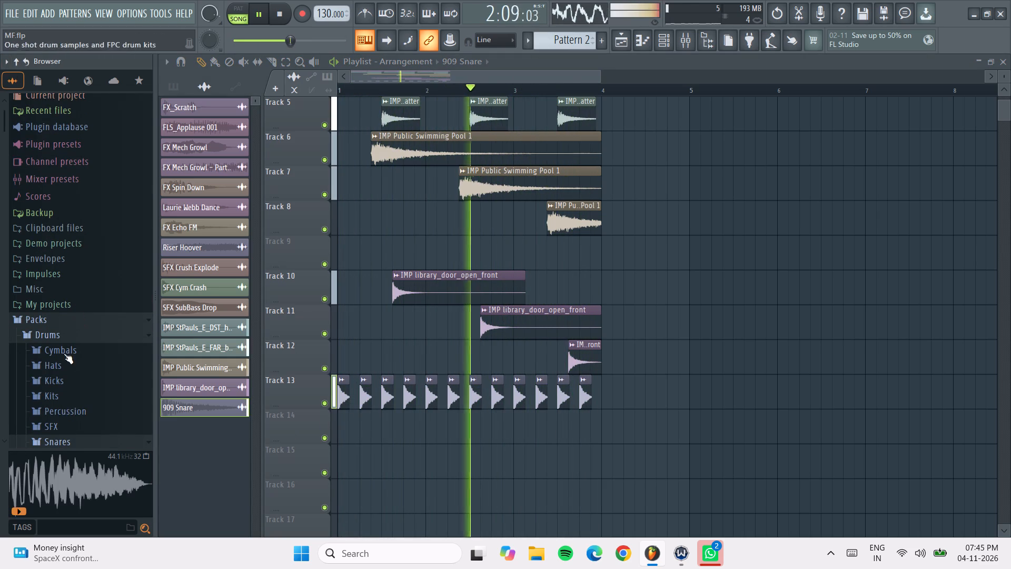
key("space")
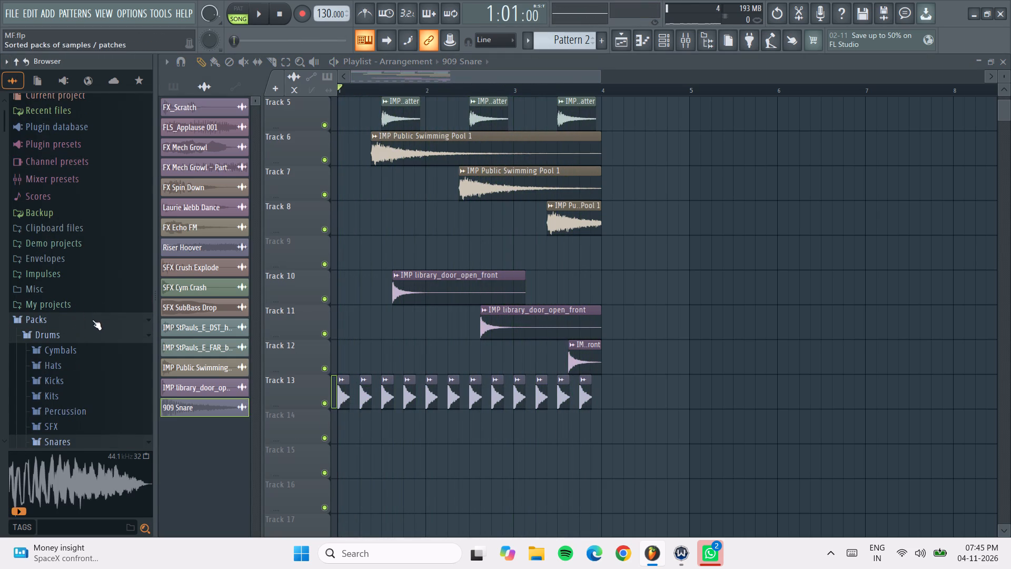
left_click(92, 320)
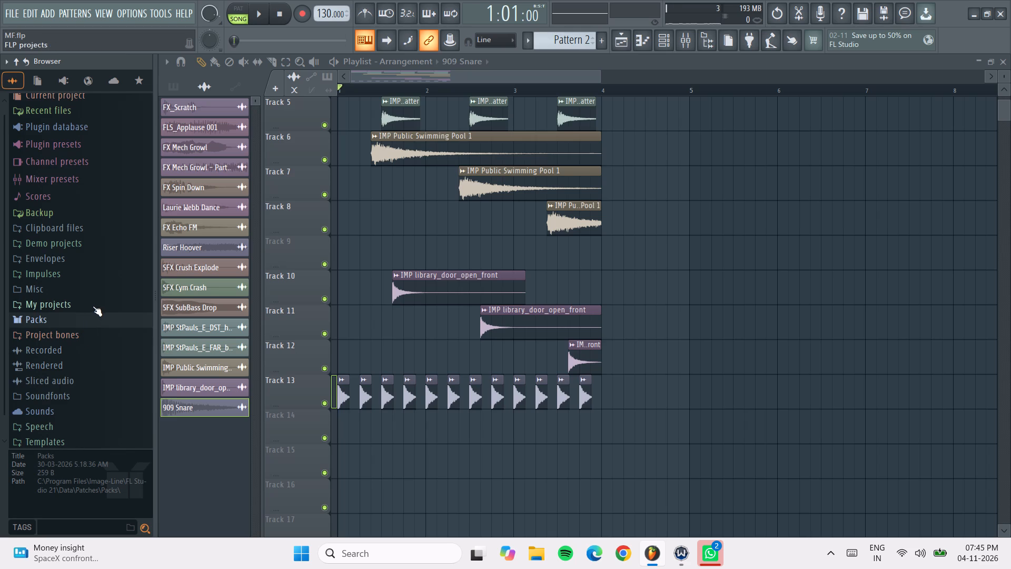
left_click(78, 320)
left_click(72, 358)
scroll(77, 371, "down", 4)
scroll(87, 321, "up", 2)
left_click(86, 323)
double_click(93, 336)
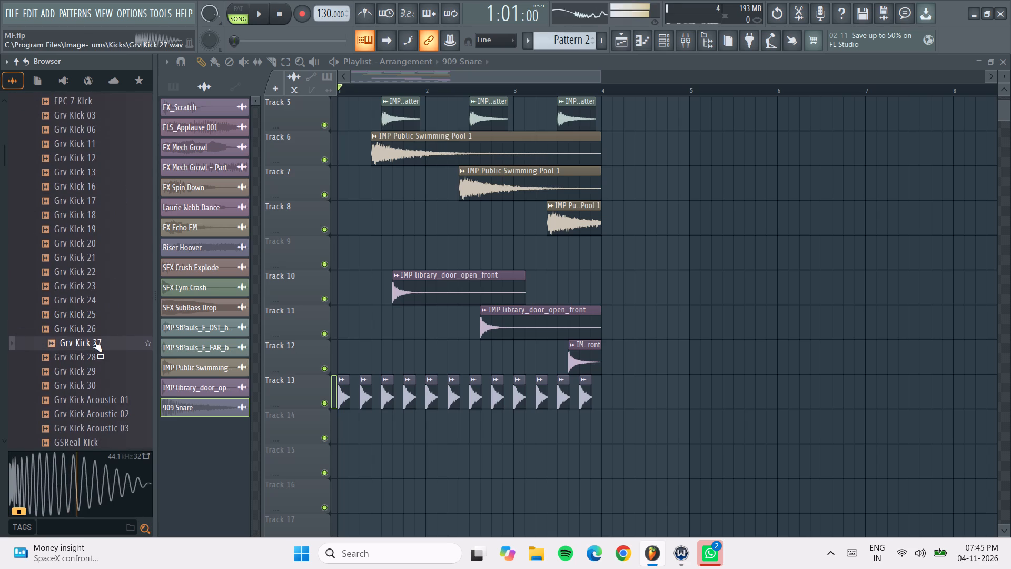
left_click(95, 344)
double_click(95, 344)
Browse the Kicks folder of the Drums (ModeAudio) pack, auditioning samples down to the Power LongKick group.
scroll(95, 344, "up", 3)
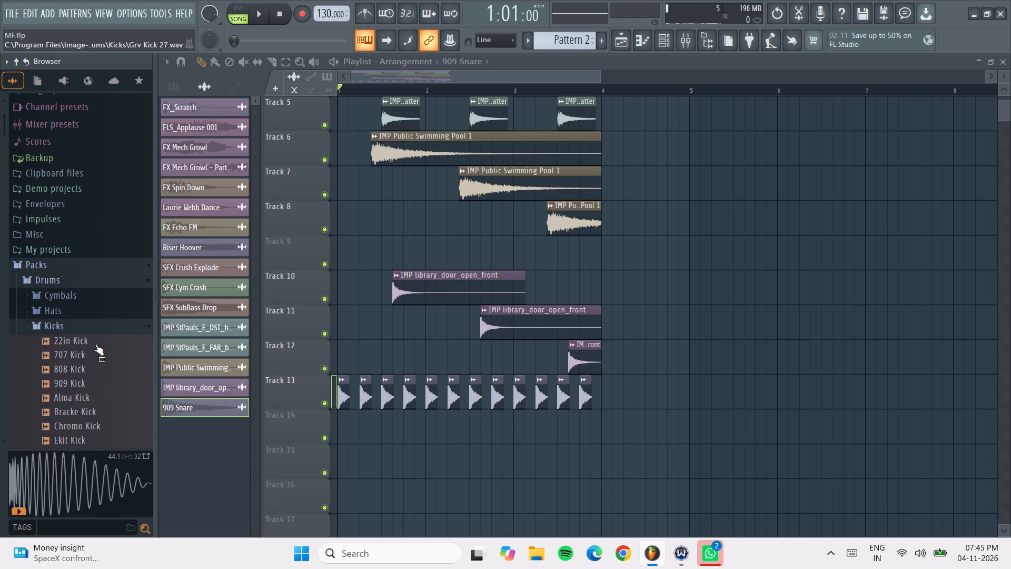
scroll(95, 344, "up", 2)
left_click(72, 342)
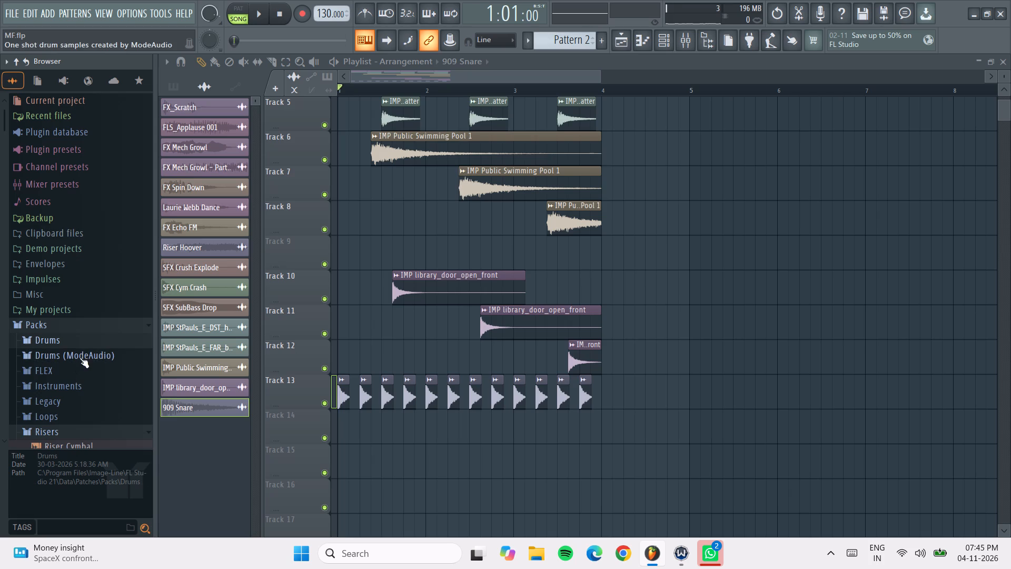
left_click(80, 358)
left_click(78, 349)
scroll(82, 369, "down", 5)
left_click(78, 327)
scroll(80, 345, "down", 5)
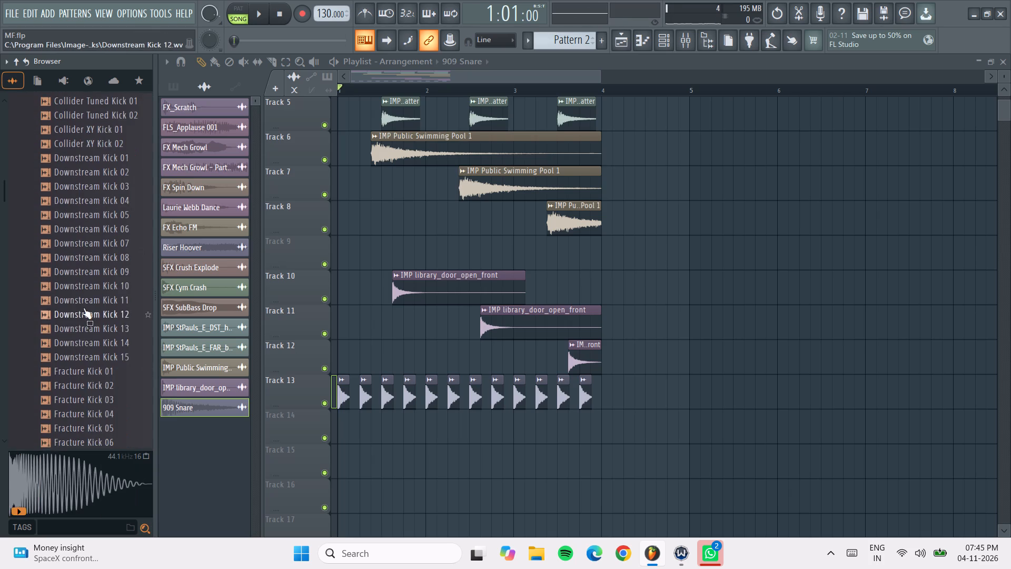
left_click(84, 306)
scroll(74, 339, "down", 5)
left_click(80, 303)
scroll(89, 335, "down", 6)
left_click(83, 319)
scroll(82, 325, "down", 3)
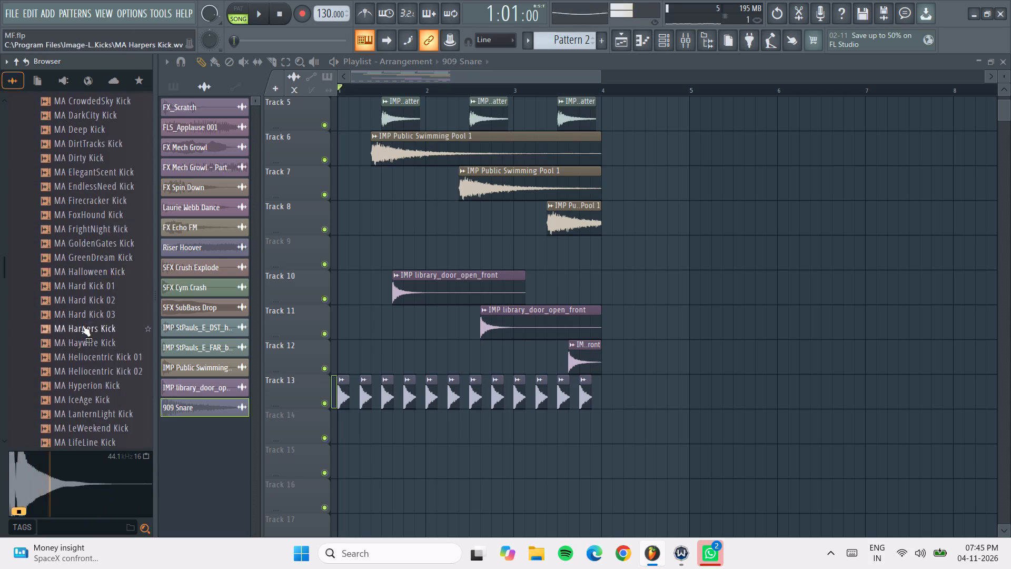
left_click(82, 325)
scroll(81, 326, "down", 5)
left_click(82, 323)
scroll(80, 325, "down", 4)
left_click(80, 326)
scroll(88, 337, "down", 1)
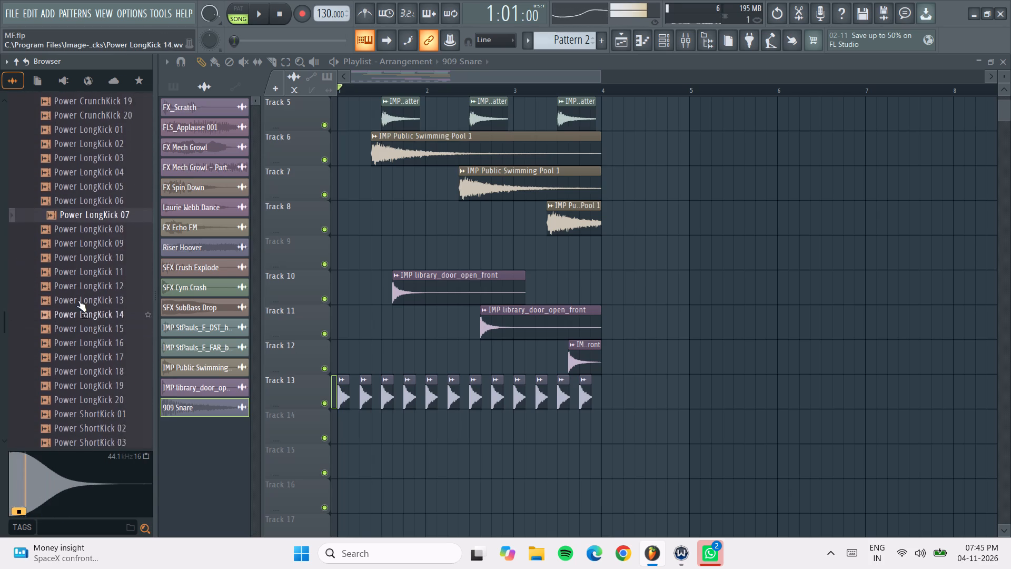
Audition and compare the Power LongKick samples, especially numbers 07 and 09 through 12.
scroll(72, 268, "up", 1)
left_click(118, 295)
left_click(115, 381)
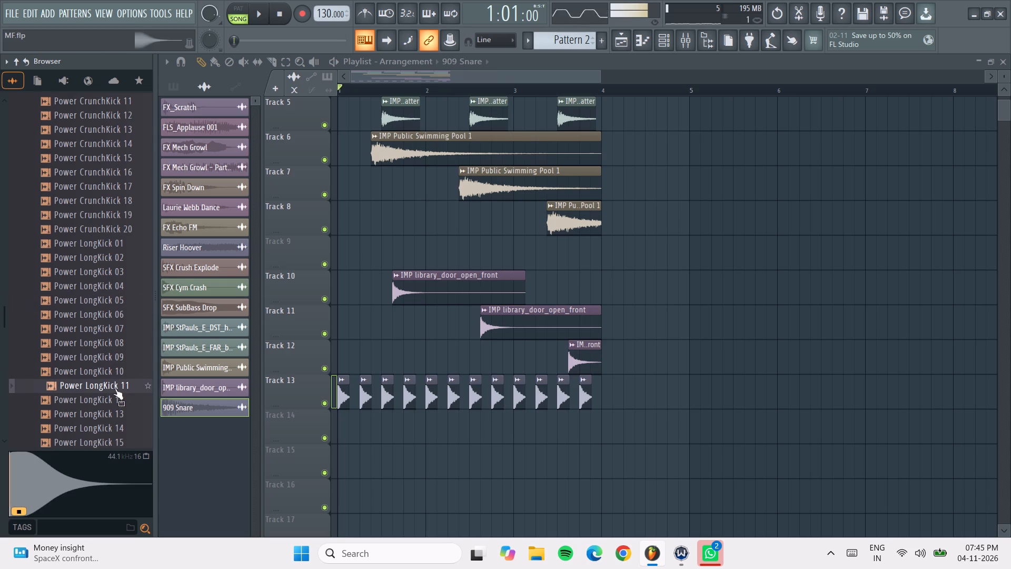
left_click(123, 369)
left_click(106, 351)
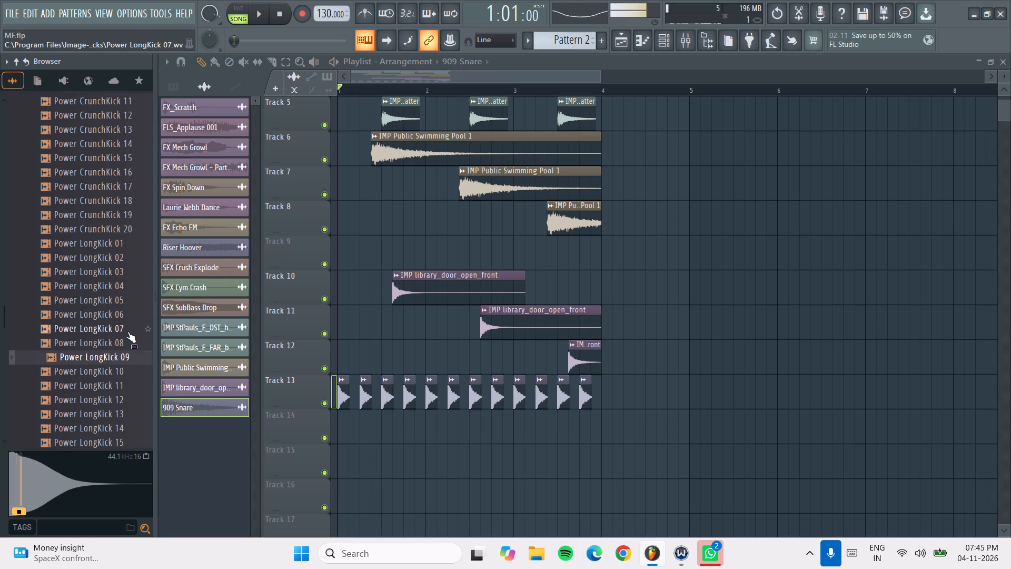
left_click(127, 331)
left_click(108, 380)
left_click(119, 372)
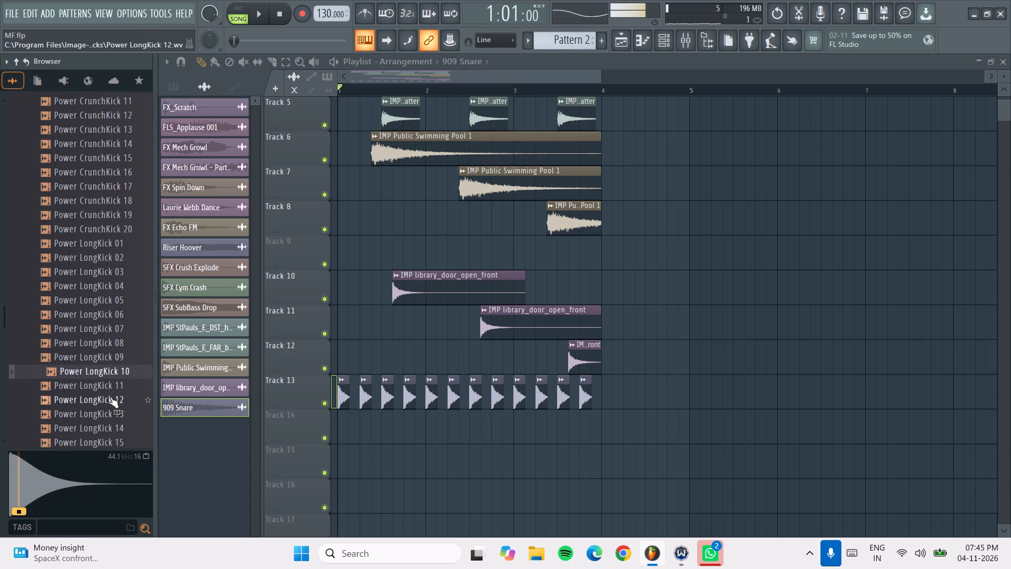
left_click(110, 397)
left_click(119, 374)
left_click(116, 382)
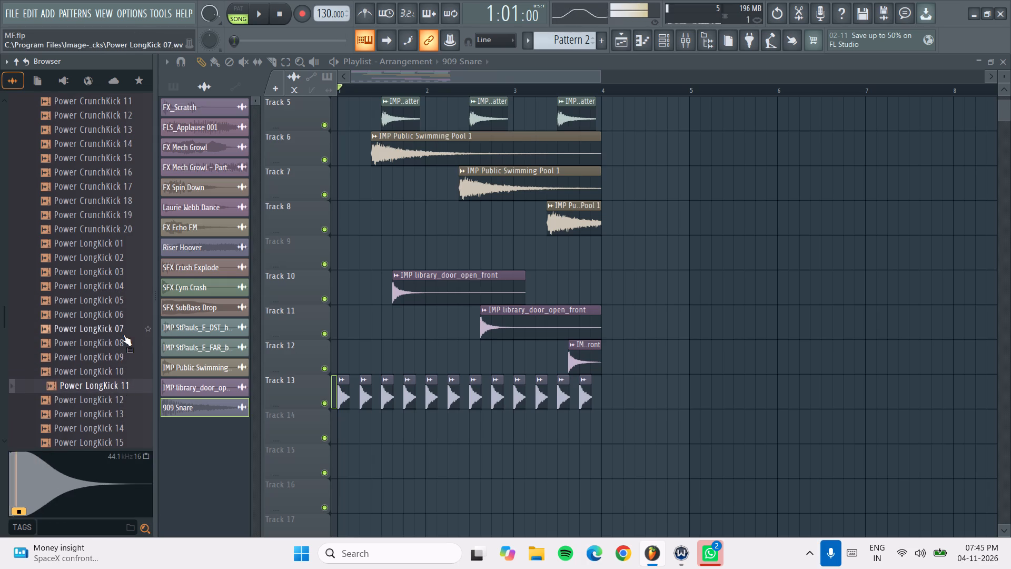
left_click(123, 335)
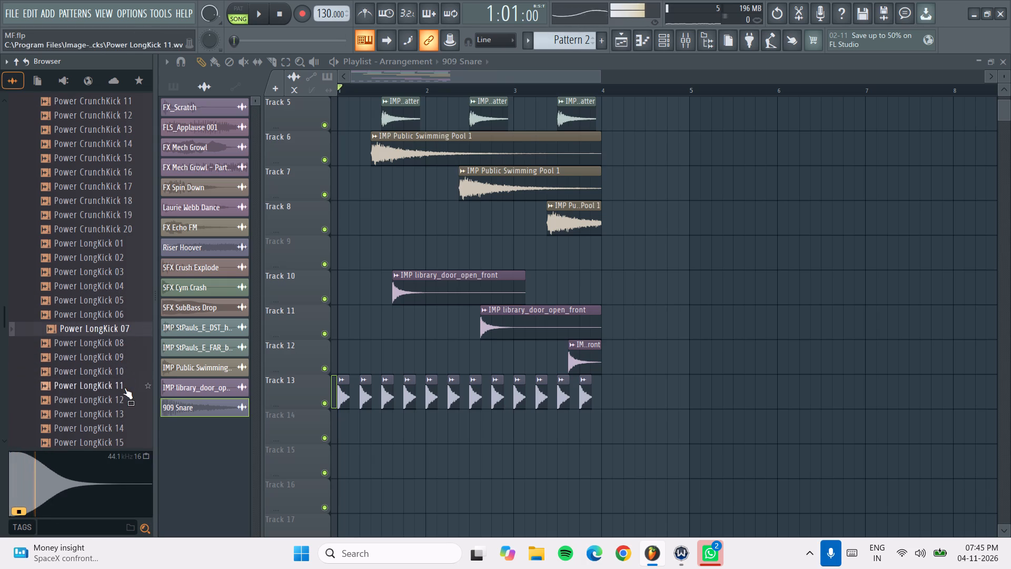
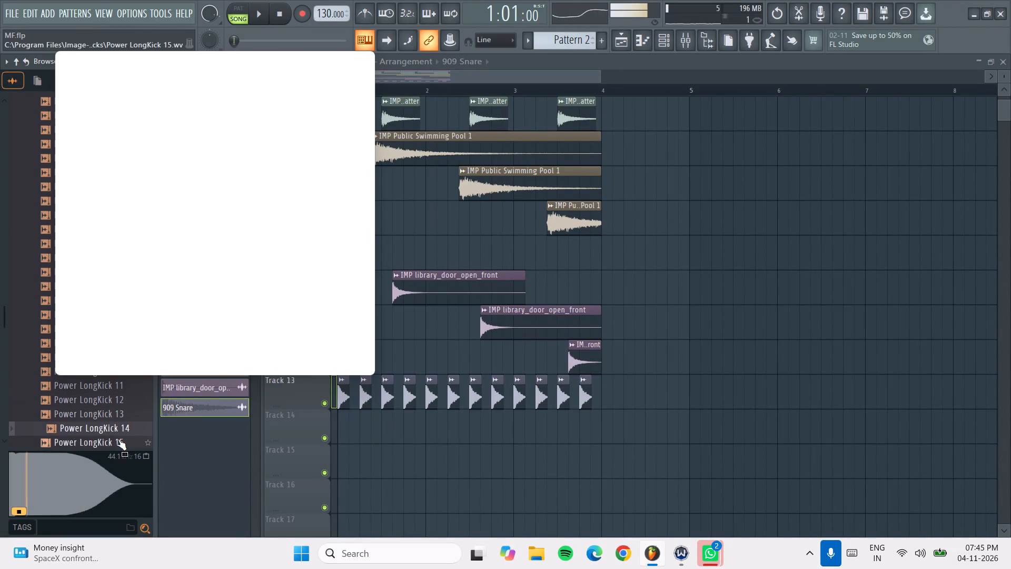
Audition Power LongKick 15 and Power ShortKick 01 from the Kicks folder.
left_click(118, 439)
scroll(123, 438, "down", 1)
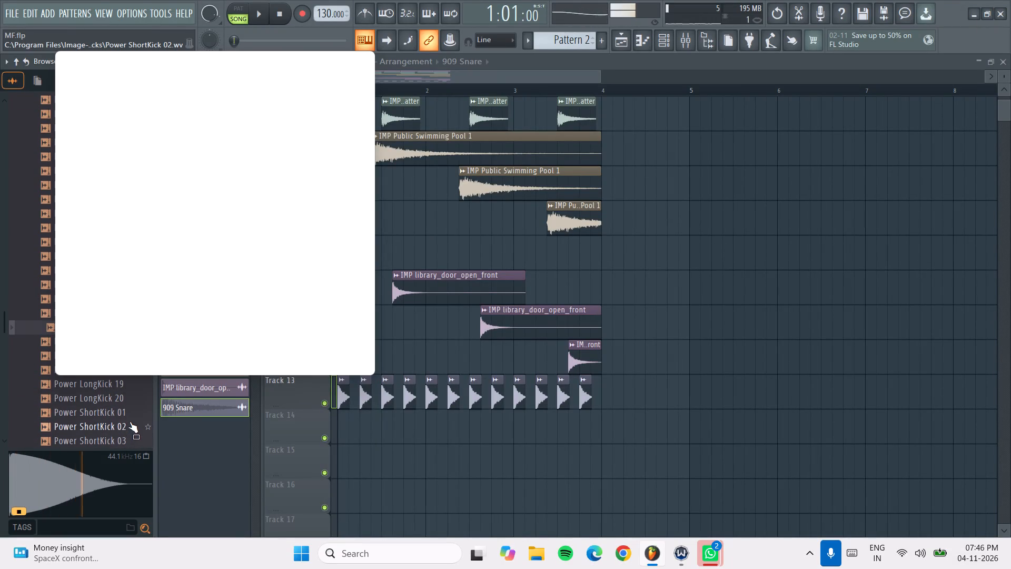
left_click(118, 409)
left_click(118, 409)
left_click(118, 409)
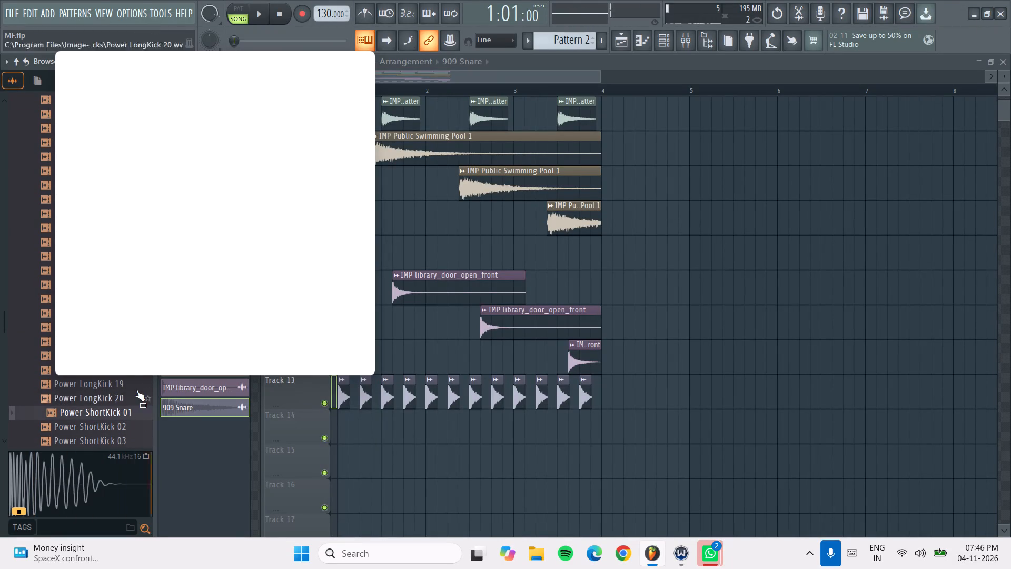
Dismiss the incoming WhatsApp video call window covering the sample browser.
left_click(711, 545)
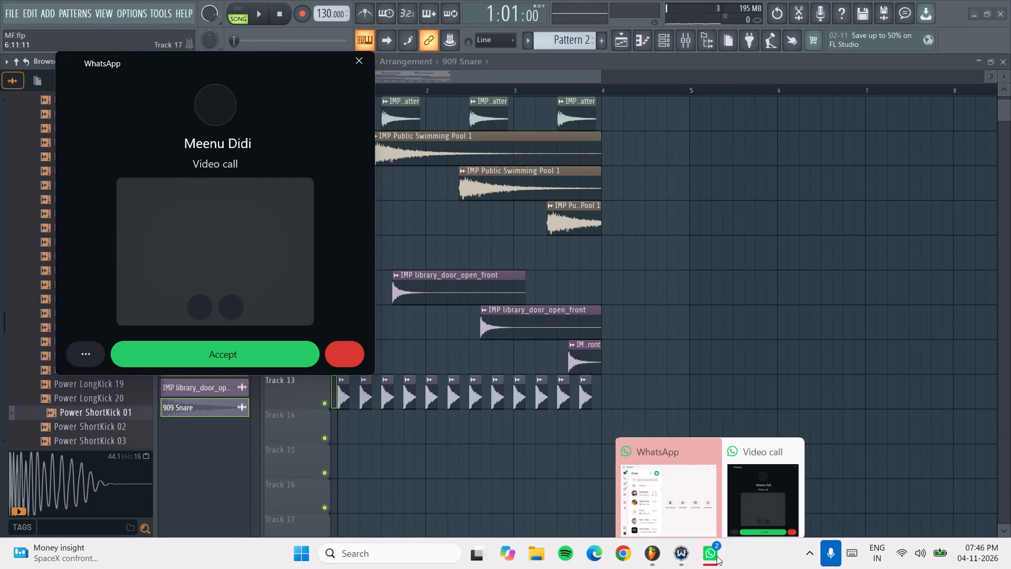
left_click(360, 64)
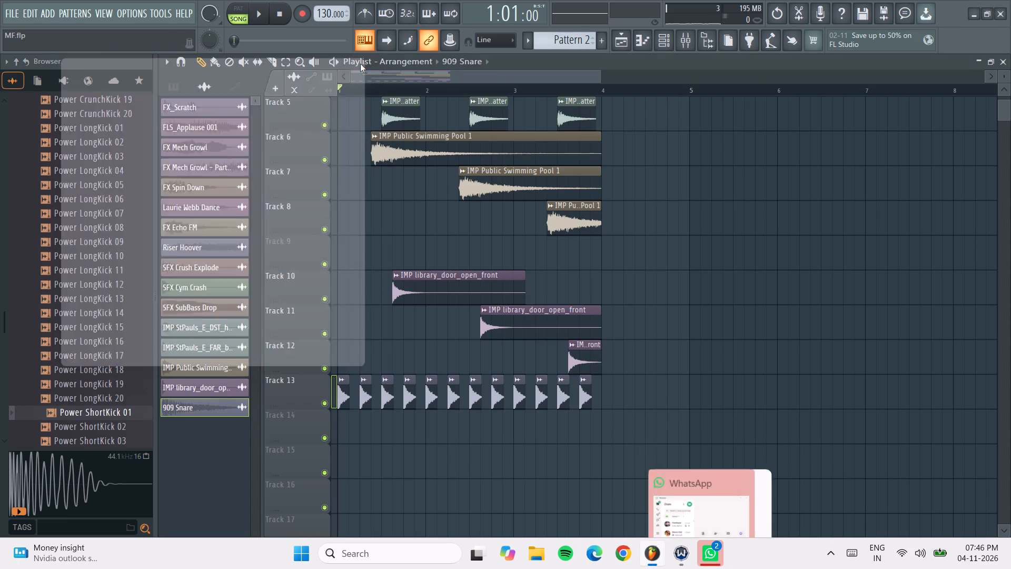
Audition the first Power ShortKick samples and compare Power LongKick samples between 18 and 03, ending on Power LongKick 10.
left_click(100, 435)
left_click(107, 421)
left_click(121, 375)
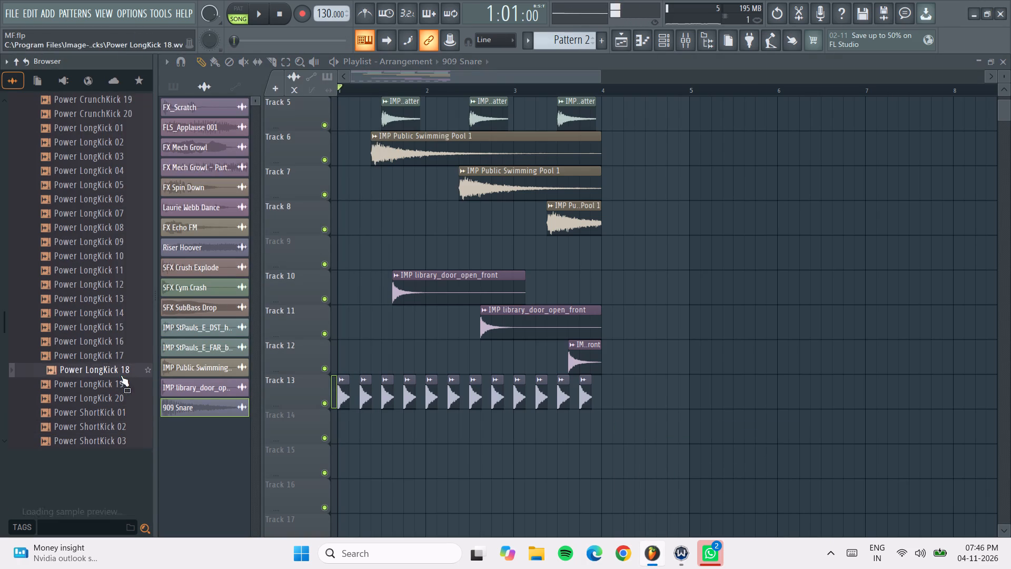
left_click(128, 343)
left_click(51, 239)
left_click(101, 198)
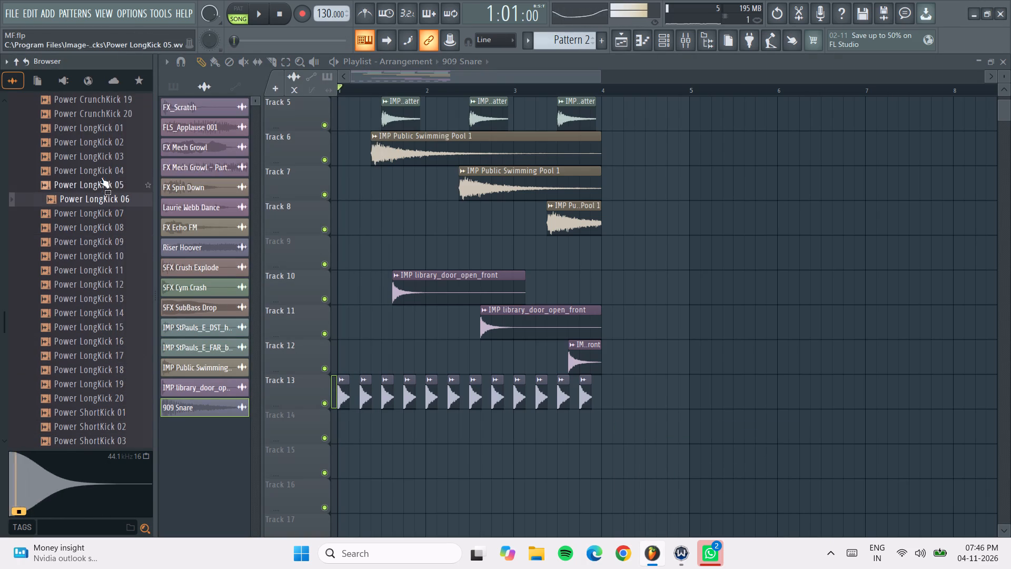
left_click(101, 169)
left_click(105, 155)
left_click(105, 155)
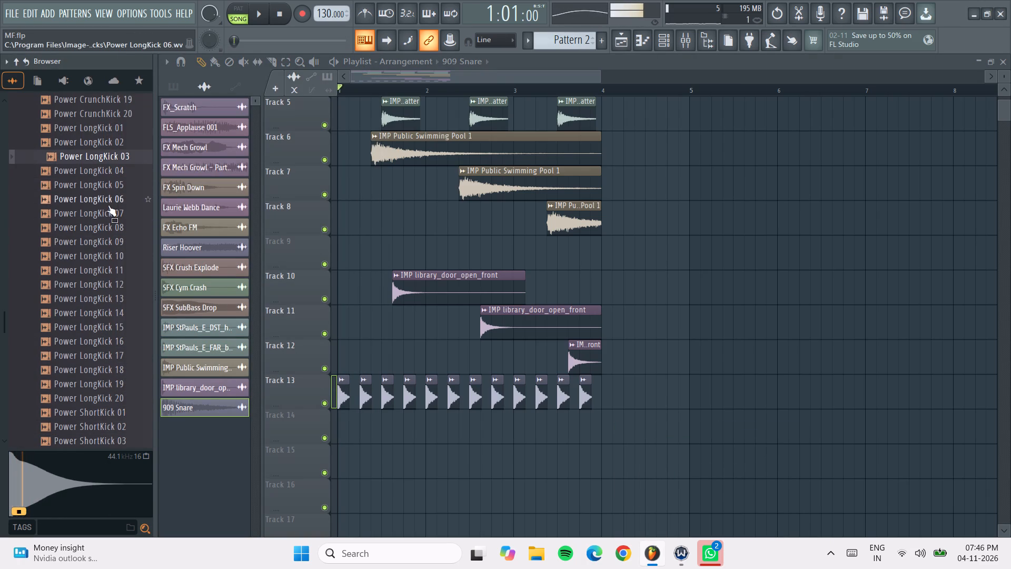
left_click(108, 205)
left_click(118, 219)
left_click(108, 253)
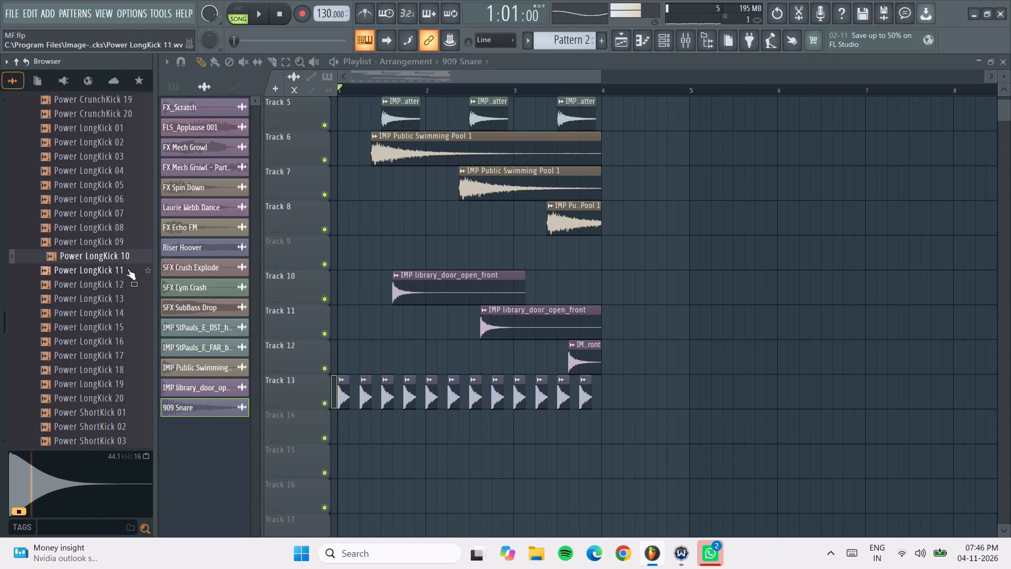
Place Power LongKick 10 at bar 1 on Track 14, start playback, and add a second clip at bar 2 on Track 15.
left_click_drag(137, 253, 366, 436)
left_click_drag(399, 416, 365, 435)
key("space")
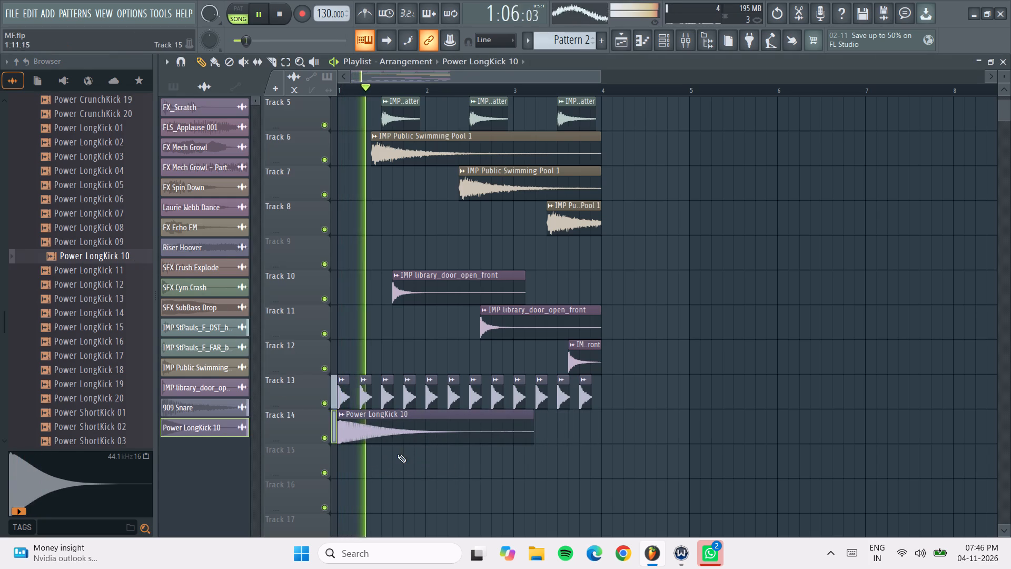
left_click(424, 462)
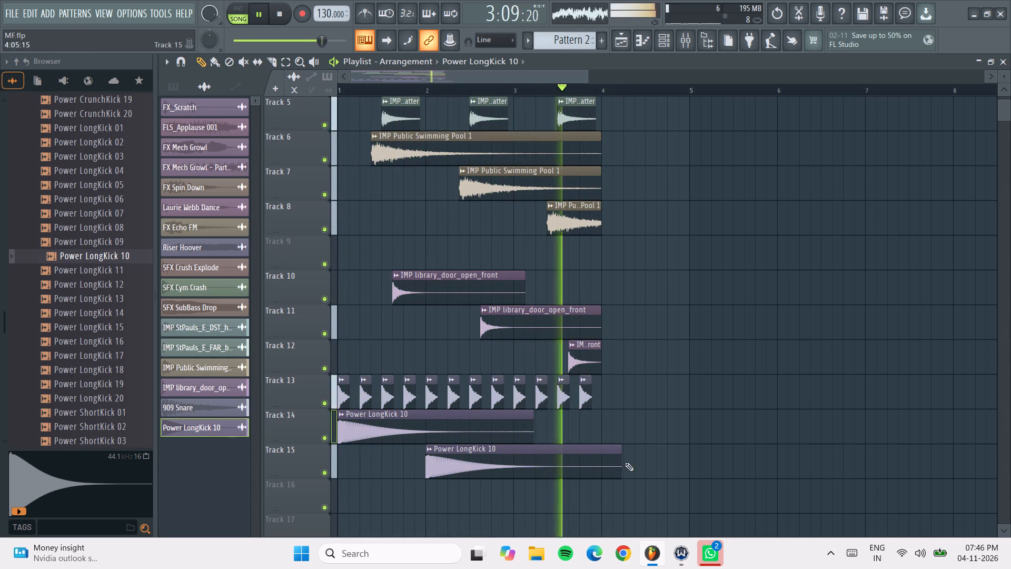
Solo Track 14 and re-enable Track 15 alongside it so only the Power LongKick 10 clips play.
key("space")
key("space")
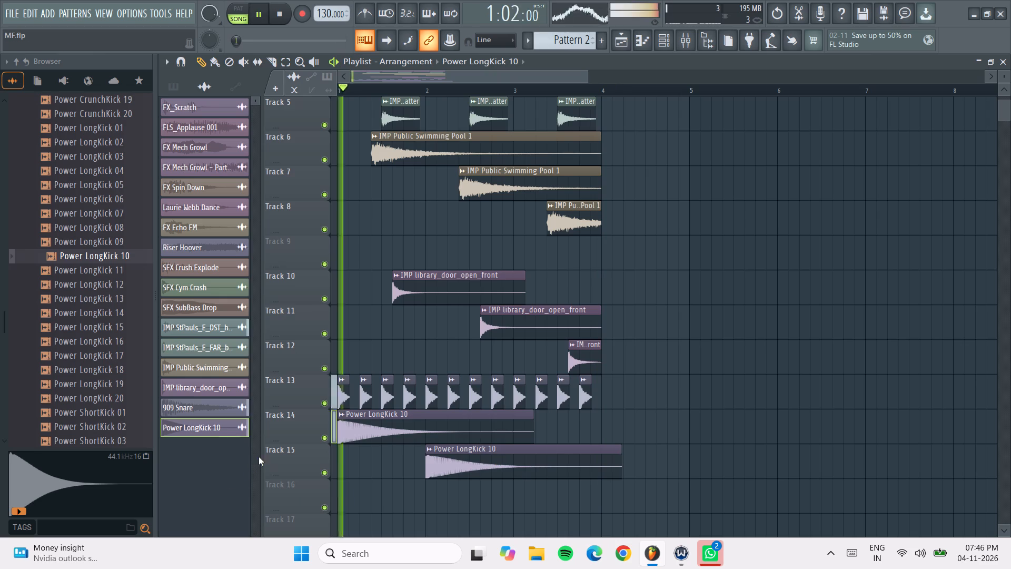
key("space")
key("space")
key("space")
key("space")
right_click(324, 441)
key("space")
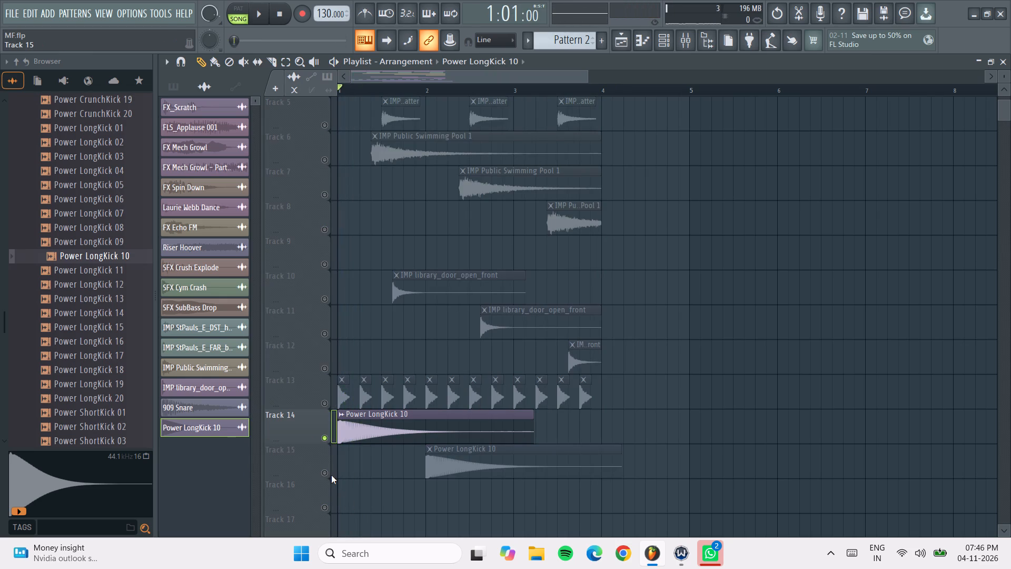
left_click(331, 475)
left_click(325, 475)
key("space")
key("space")
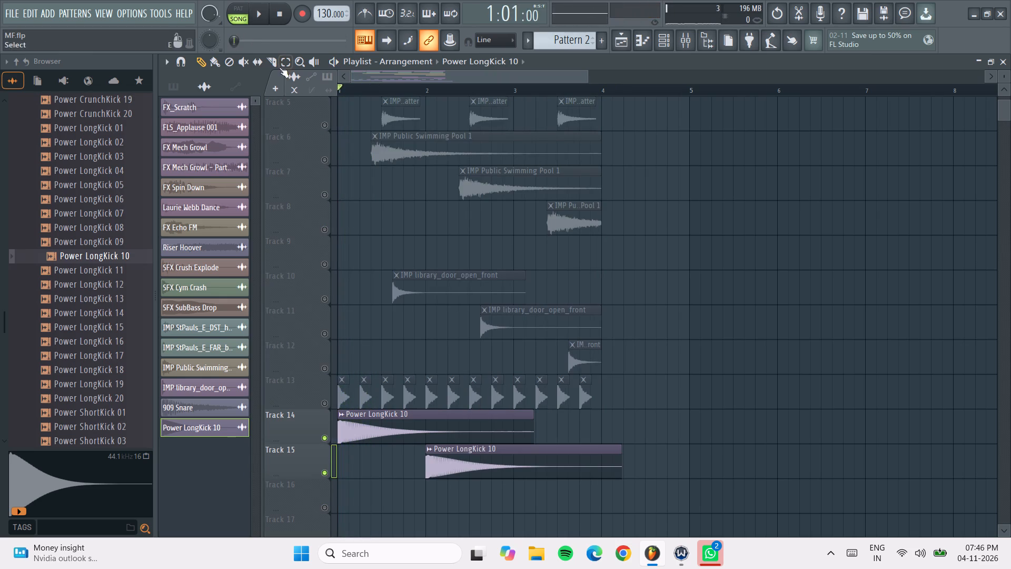
key("space")
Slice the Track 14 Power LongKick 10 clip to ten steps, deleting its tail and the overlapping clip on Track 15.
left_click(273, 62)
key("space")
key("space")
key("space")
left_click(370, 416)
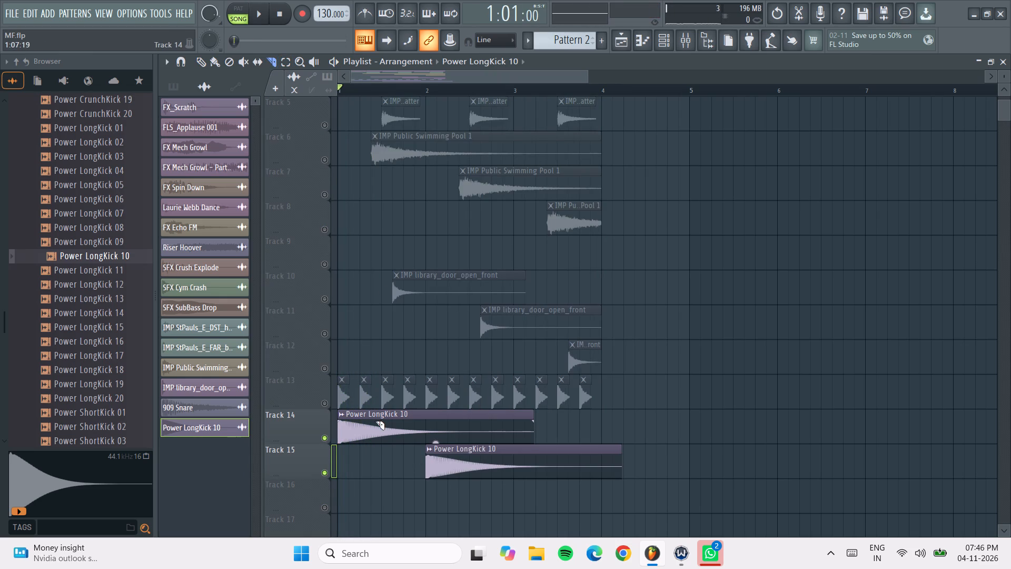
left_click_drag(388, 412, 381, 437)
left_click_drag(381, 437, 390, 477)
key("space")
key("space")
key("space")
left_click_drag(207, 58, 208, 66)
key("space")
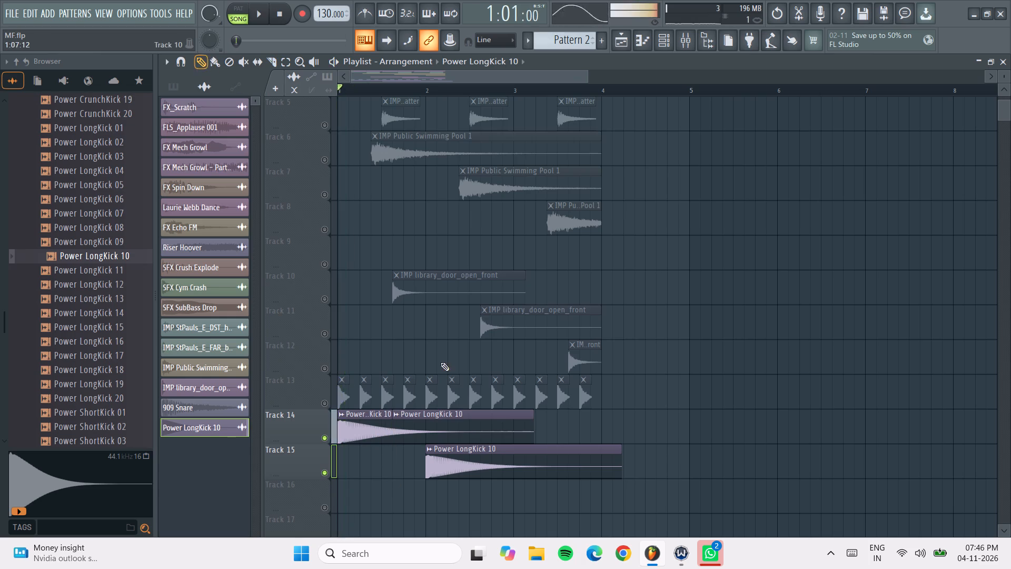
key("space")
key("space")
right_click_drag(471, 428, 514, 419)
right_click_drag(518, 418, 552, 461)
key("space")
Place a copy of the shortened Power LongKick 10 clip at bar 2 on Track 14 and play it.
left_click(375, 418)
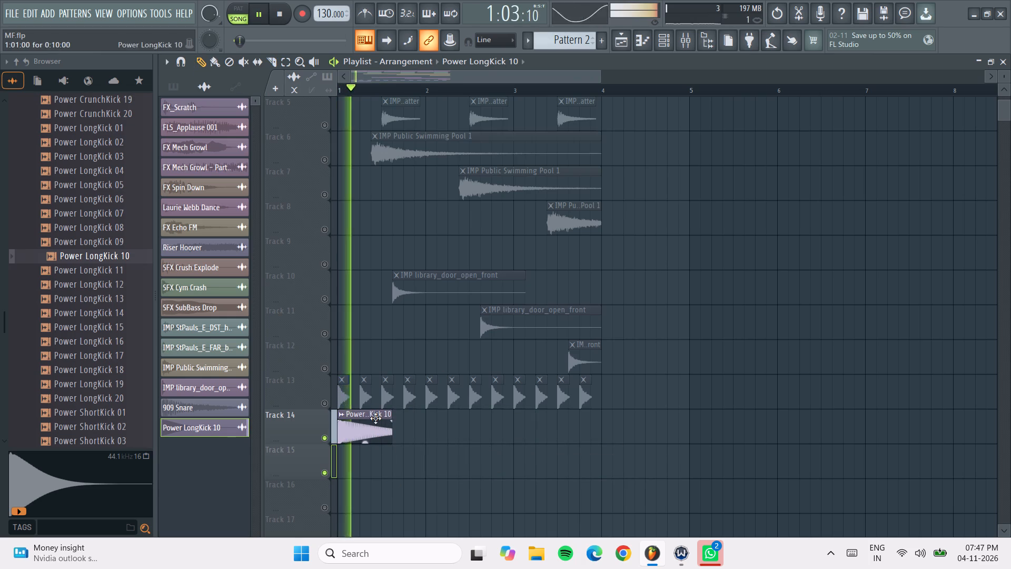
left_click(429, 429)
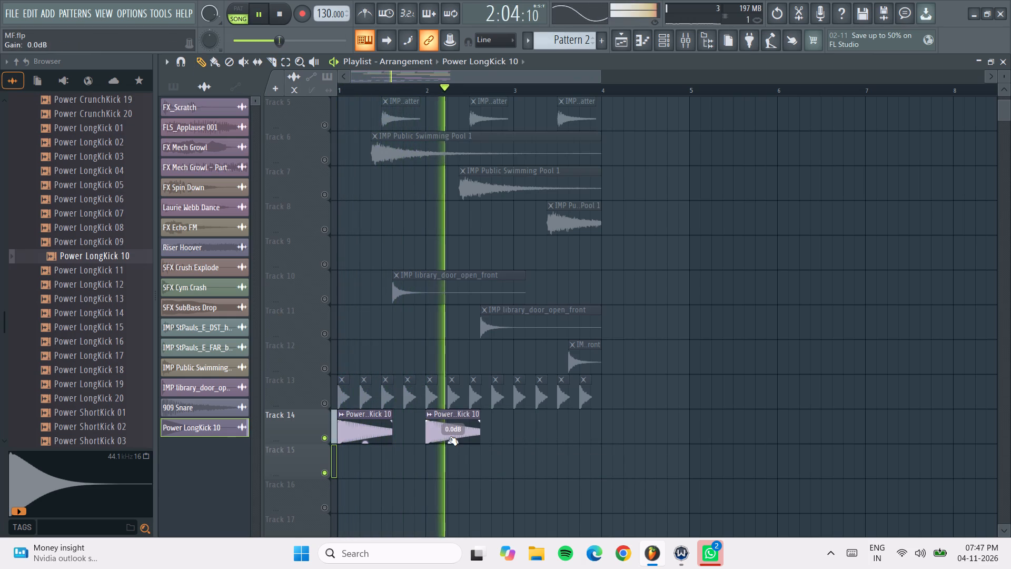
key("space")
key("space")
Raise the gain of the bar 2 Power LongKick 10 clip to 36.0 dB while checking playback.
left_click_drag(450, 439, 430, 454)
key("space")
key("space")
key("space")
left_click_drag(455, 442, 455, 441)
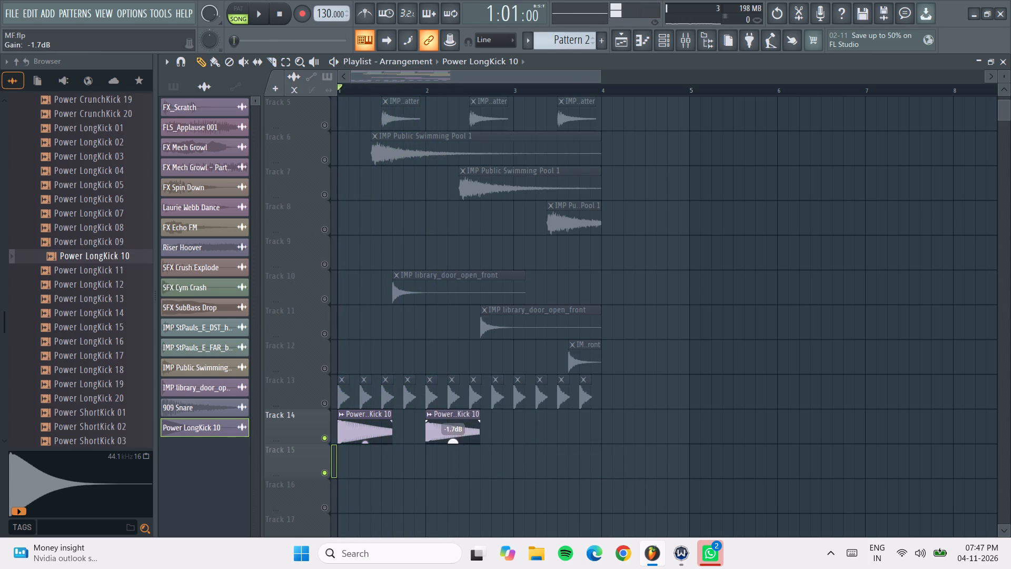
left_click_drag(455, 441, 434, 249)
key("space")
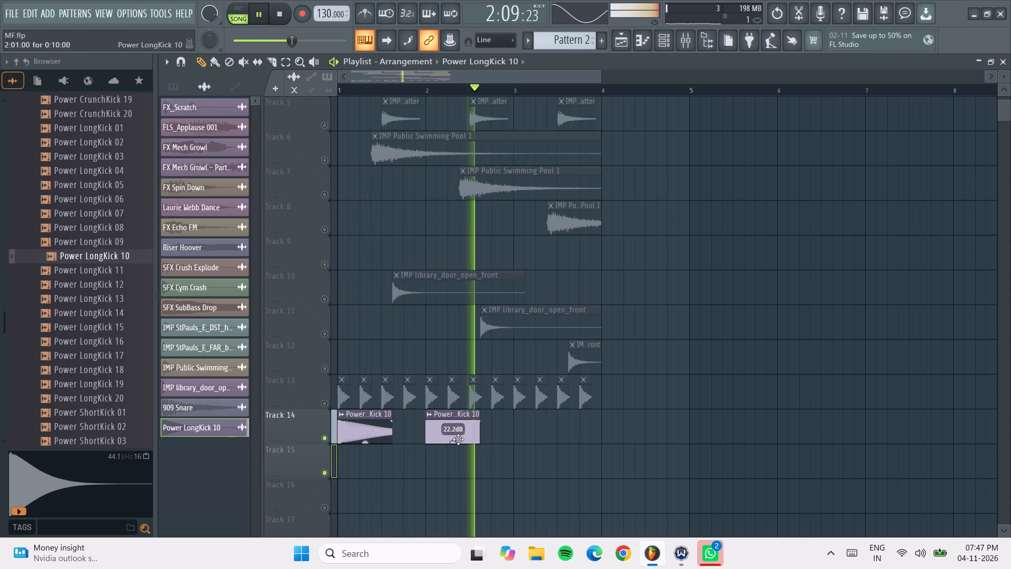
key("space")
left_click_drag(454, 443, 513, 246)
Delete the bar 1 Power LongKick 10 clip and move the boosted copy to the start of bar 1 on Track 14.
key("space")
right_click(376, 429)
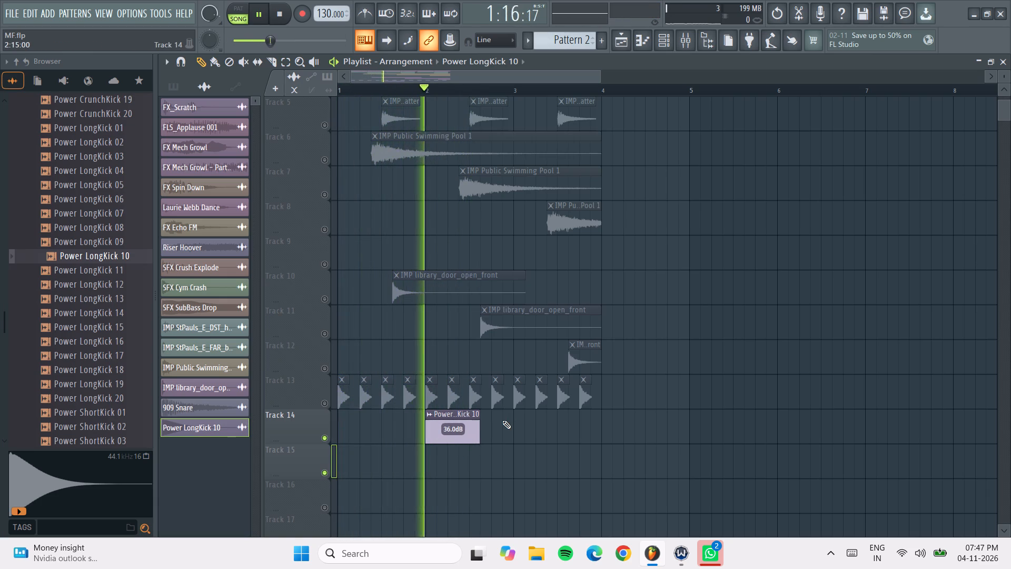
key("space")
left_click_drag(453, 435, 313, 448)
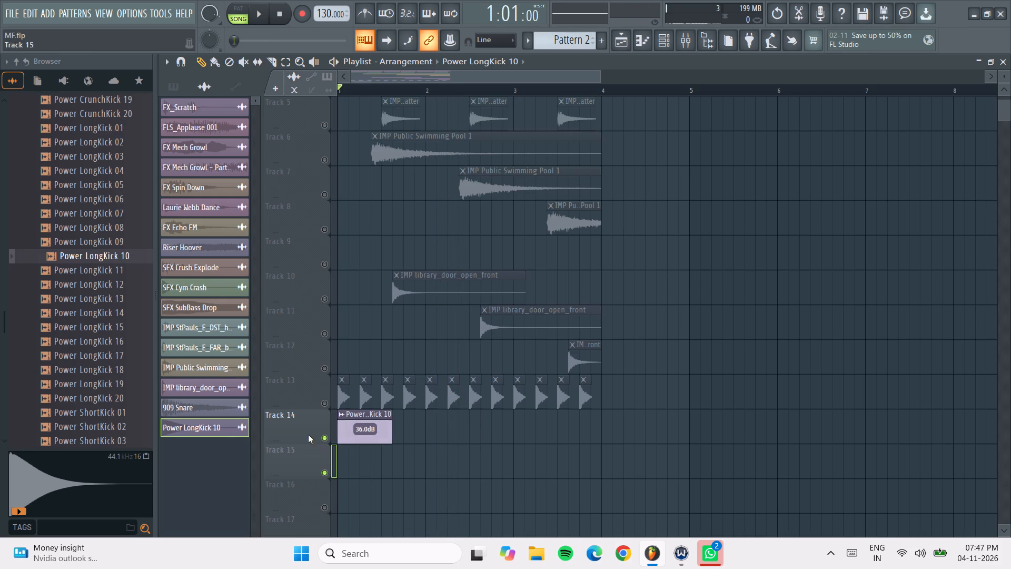
Audition more samples in the Kicks folder, from the Power LongKick group down to the Volt SatKick group.
left_click(76, 244)
left_click(97, 289)
scroll(94, 339, "down", 1)
left_click(94, 339)
scroll(98, 356, "down", 2)
left_click(97, 366)
scroll(97, 366, "down", 3)
left_click(97, 367)
scroll(97, 367, "down", 3)
left_click(97, 367)
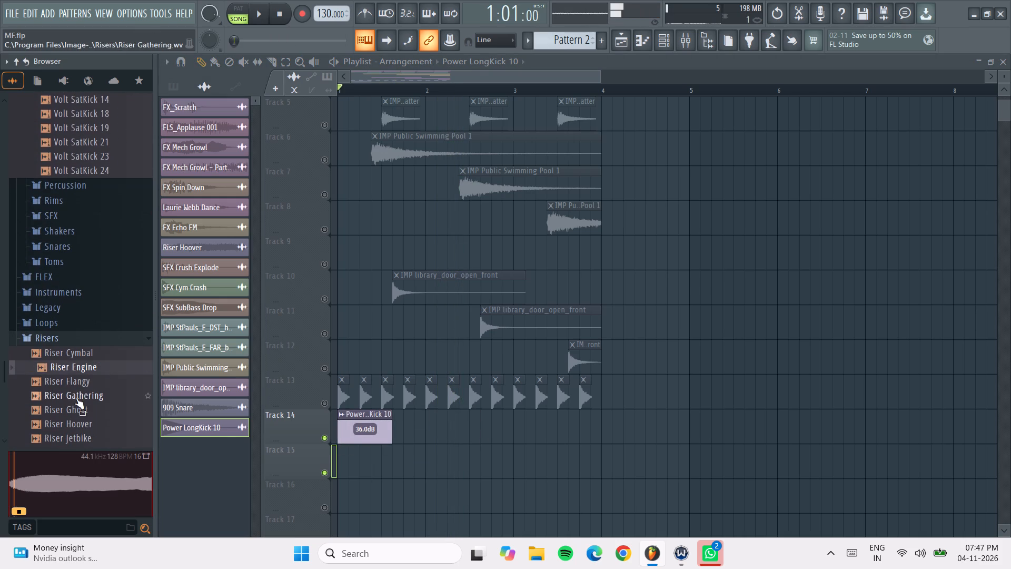
left_click(85, 335)
key("space")
scroll(85, 335, "up", 2)
key("space")
left_click(86, 338)
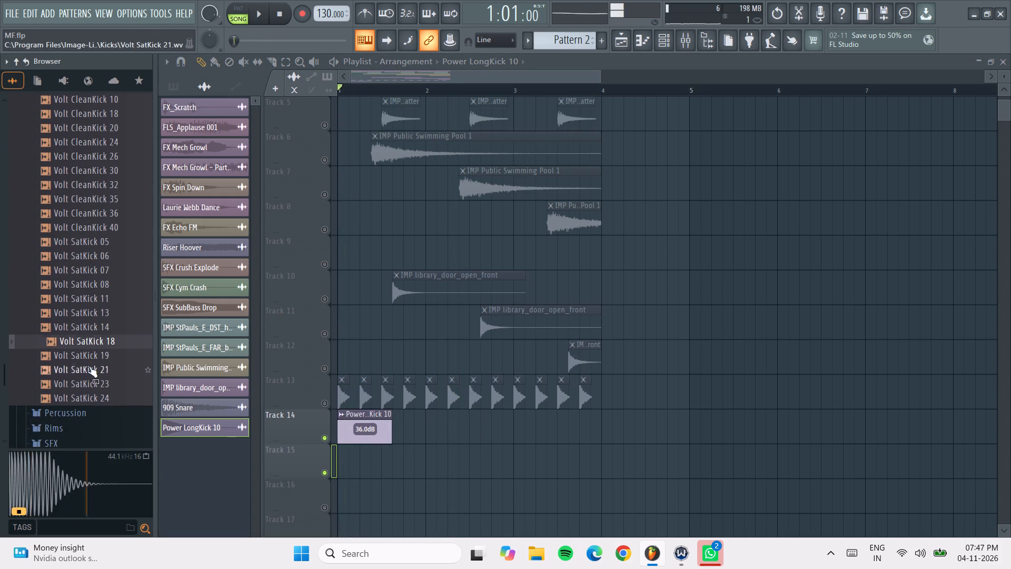
left_click(89, 366)
Audition kicks back up the folder, comparing MA Trauma Kick, MA Undercover Kick and Power CrunchKick 01.
scroll(112, 342, "up", 3)
left_click(113, 342)
scroll(113, 342, "up", 3)
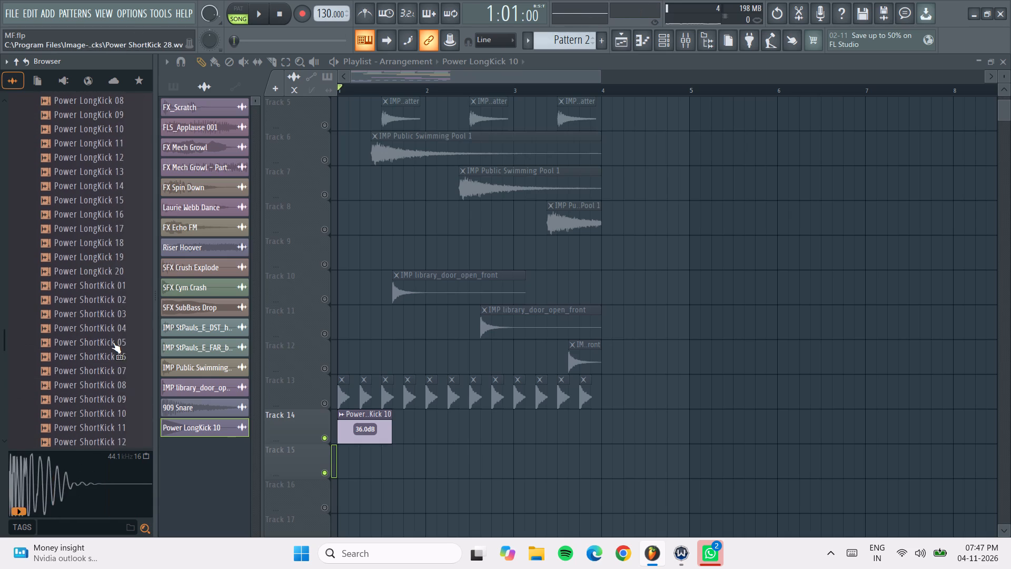
left_click(113, 342)
left_click(108, 355)
scroll(112, 328, "up", 6)
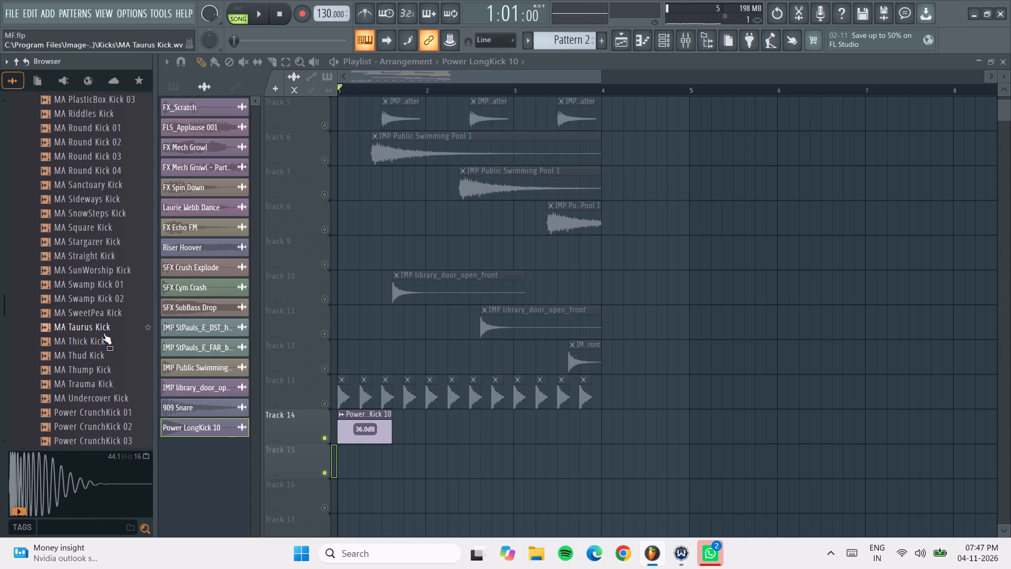
left_click(103, 333)
scroll(103, 333, "down", 1)
left_click(103, 333)
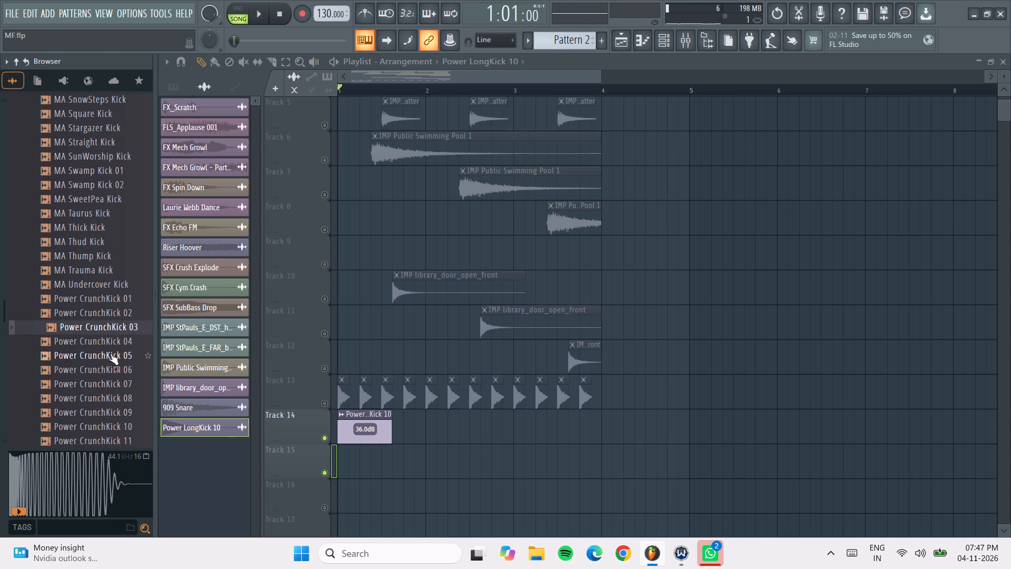
left_click(105, 259)
left_click(105, 267)
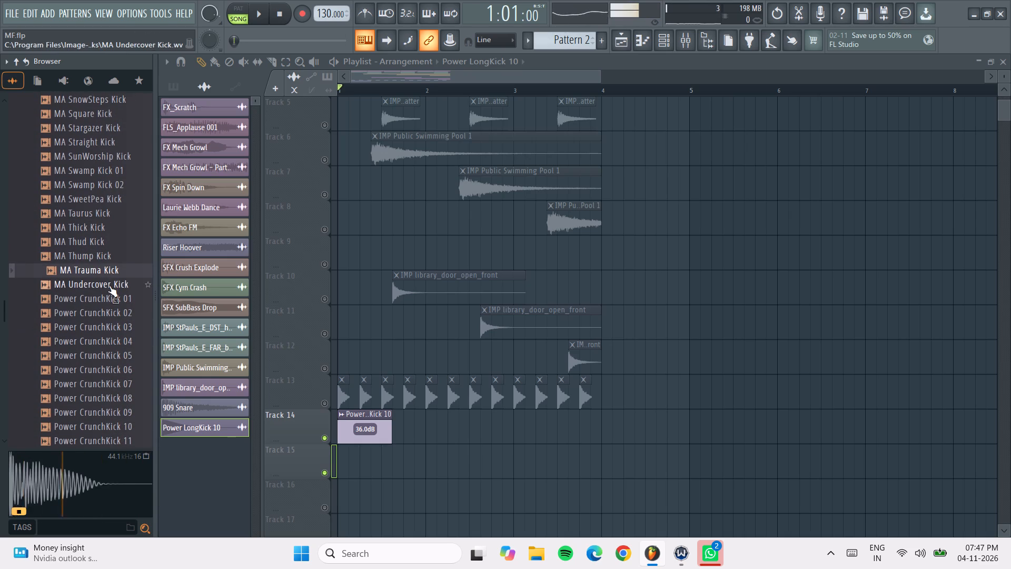
left_click(109, 286)
scroll(113, 316, "up", 1)
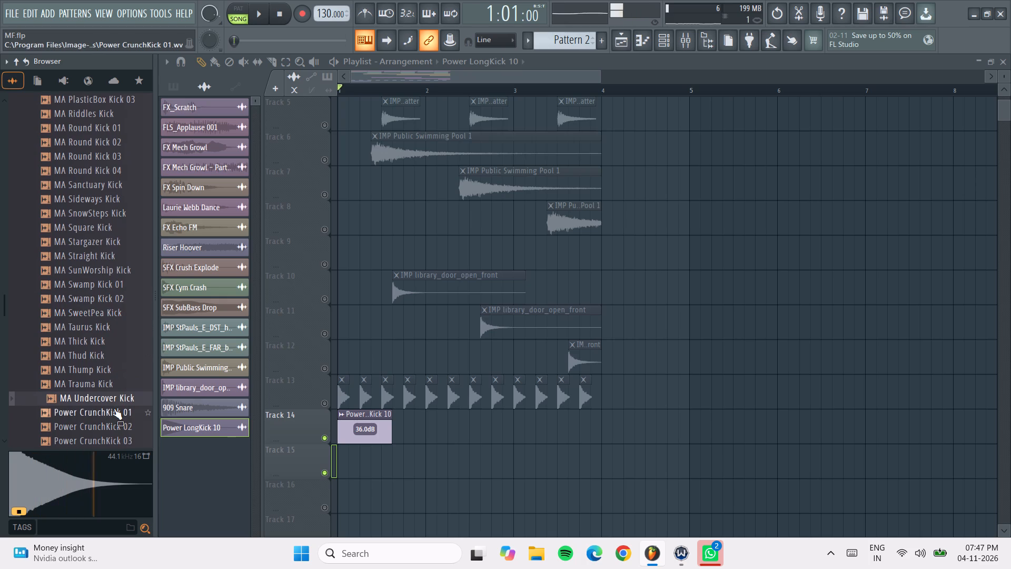
left_click(114, 408)
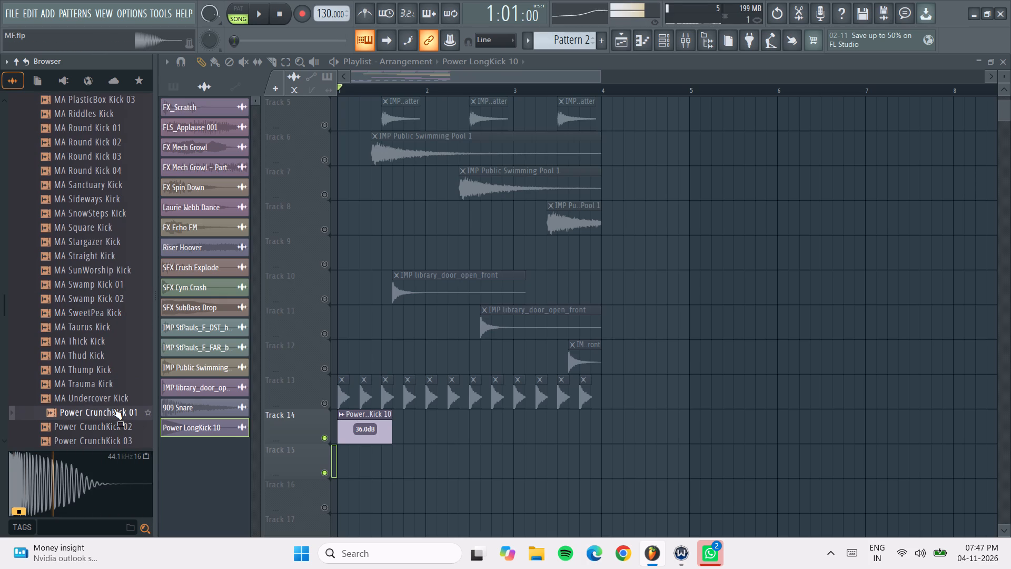
left_click(118, 401)
left_click(118, 401)
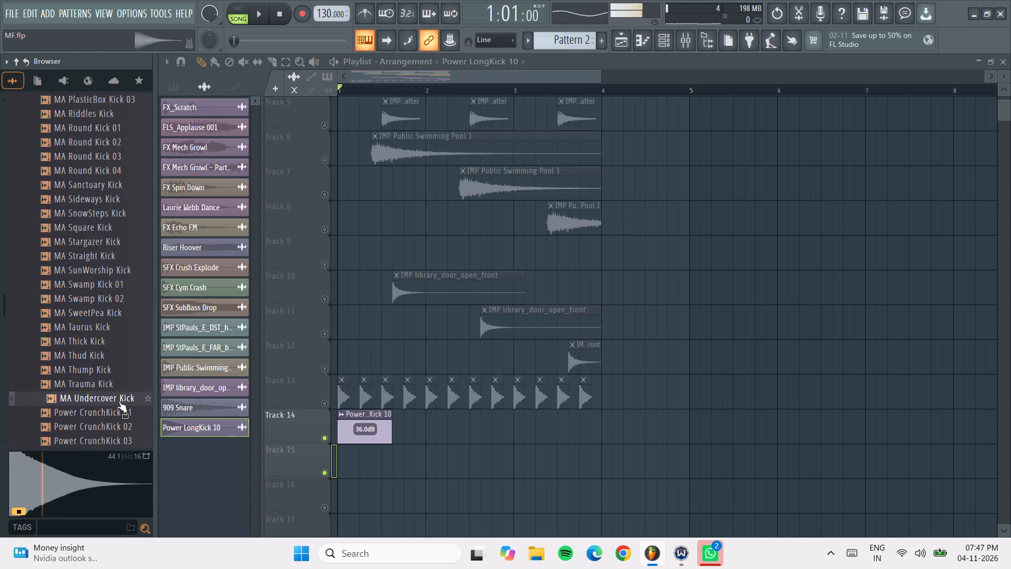
Replace the Power LongKick 10 clip on Track 14 with MA Undercover Kick at the start of bar 1.
right_click(370, 428)
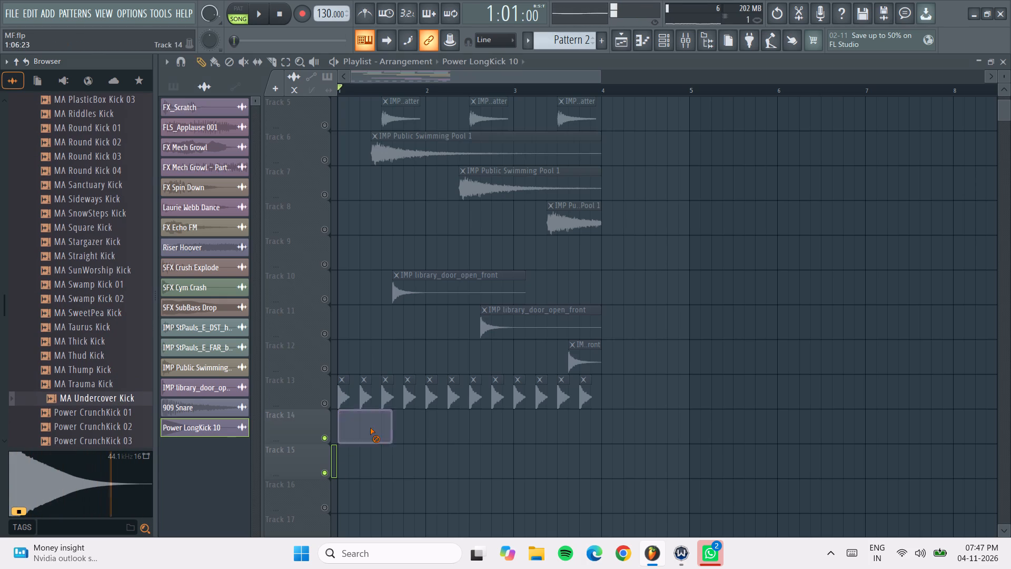
key("space")
key("space")
left_click_drag(90, 395, 124, 407)
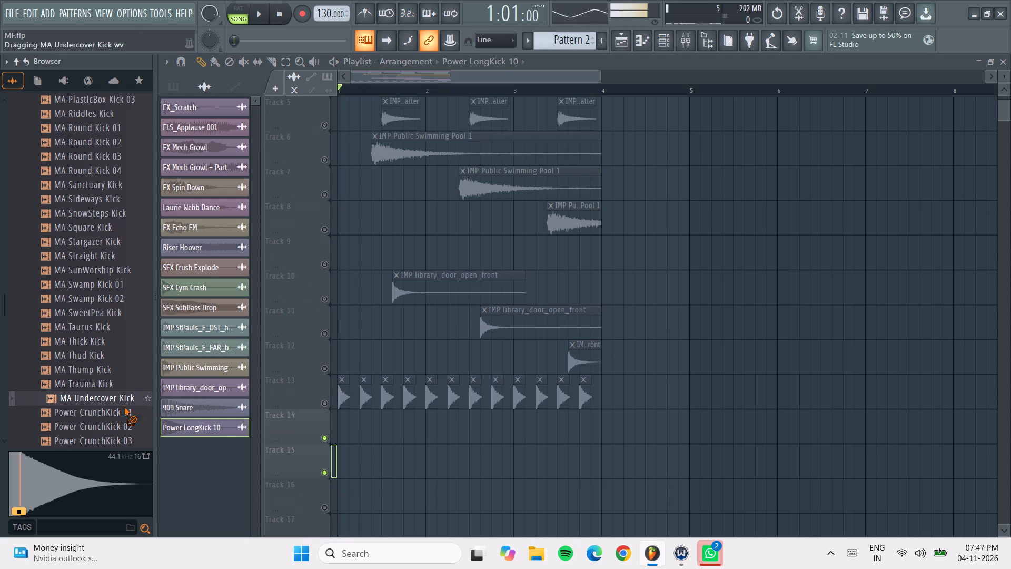
left_click_drag(124, 407, 339, 426)
left_click(339, 426)
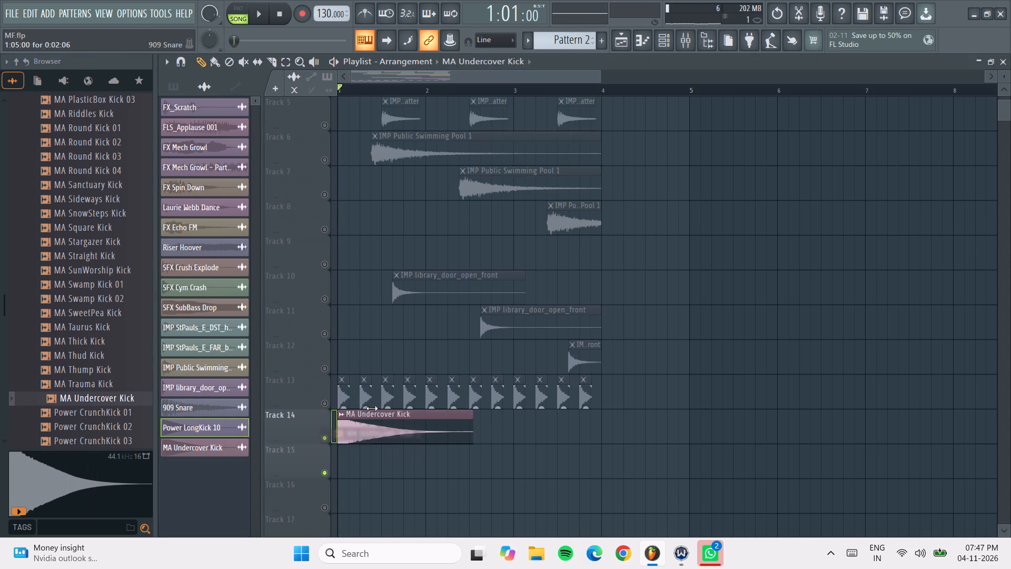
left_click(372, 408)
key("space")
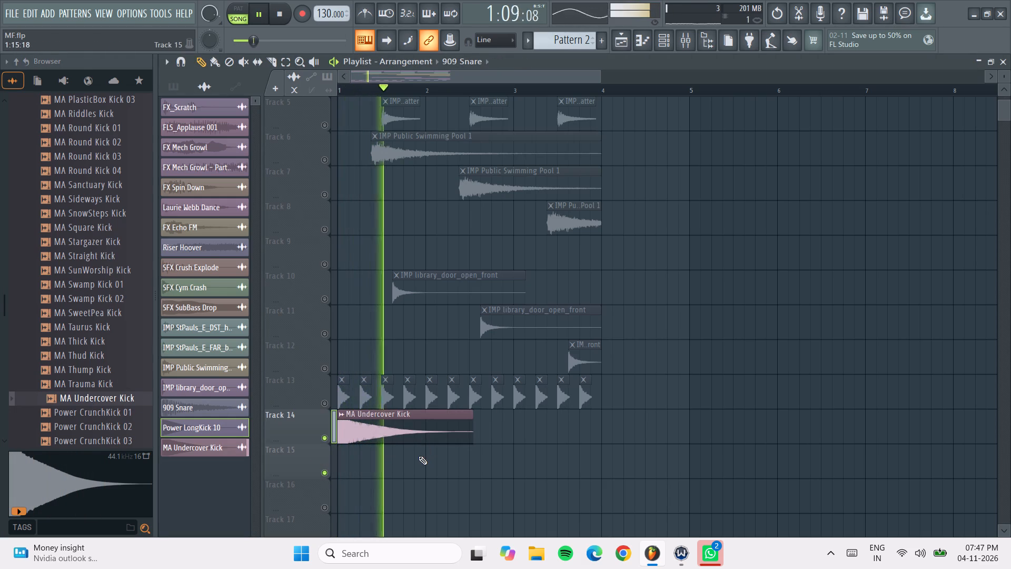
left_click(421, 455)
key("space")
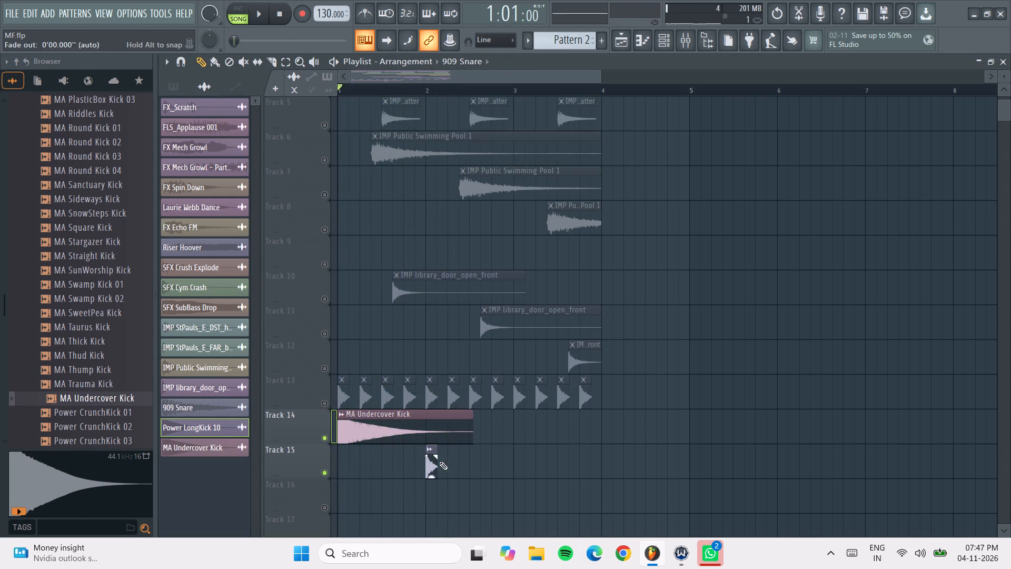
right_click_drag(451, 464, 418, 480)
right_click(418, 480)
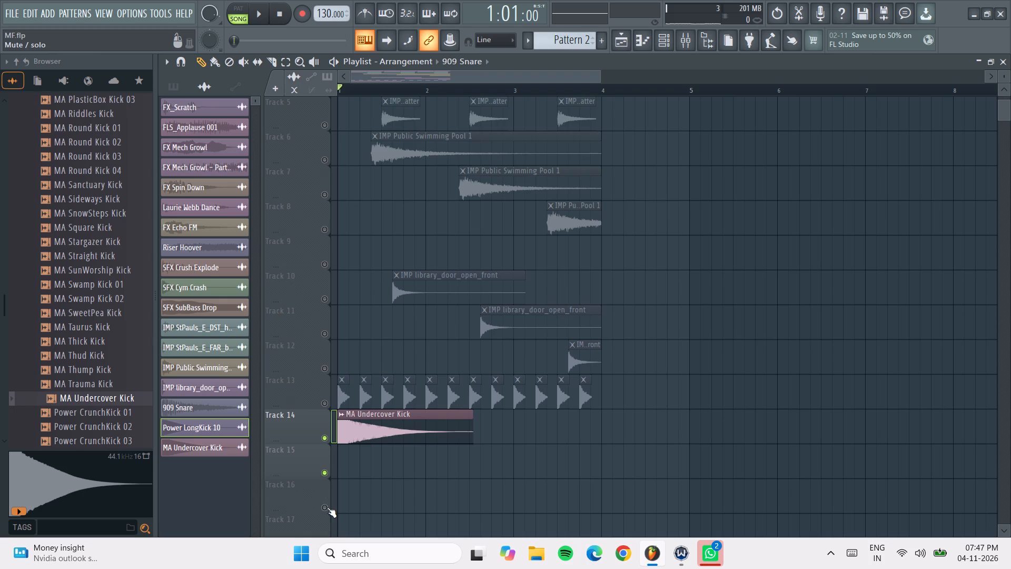
Enable Tracks 16 and 17 alongside the soloed kick tracks.
left_click(327, 508)
scroll(327, 508, "down", 2)
left_click(324, 477)
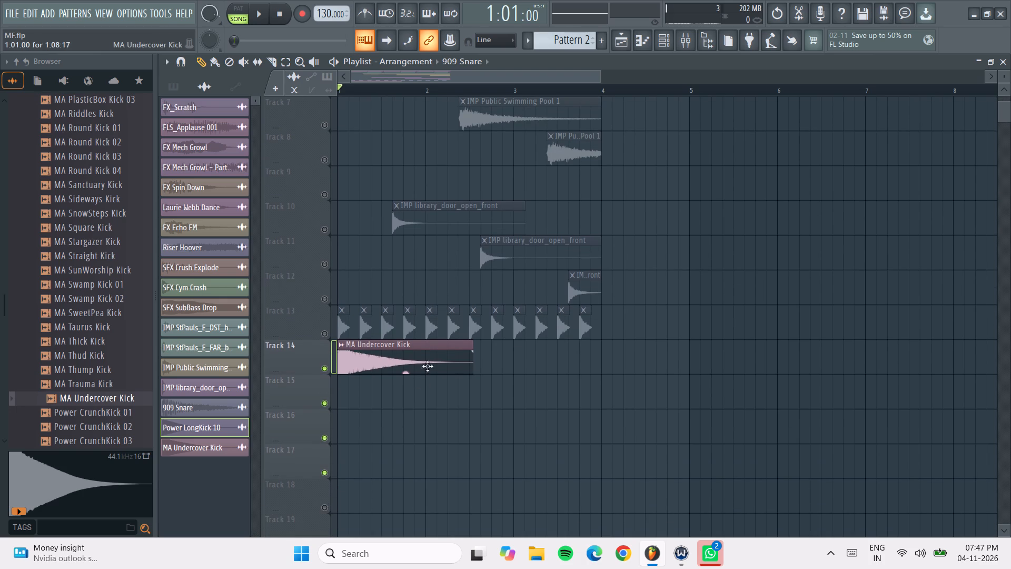
Place MA Undercover Kick clips at bar 2 on Track 15 and at bar 3 on Track 16.
left_click(434, 351)
left_click(430, 394)
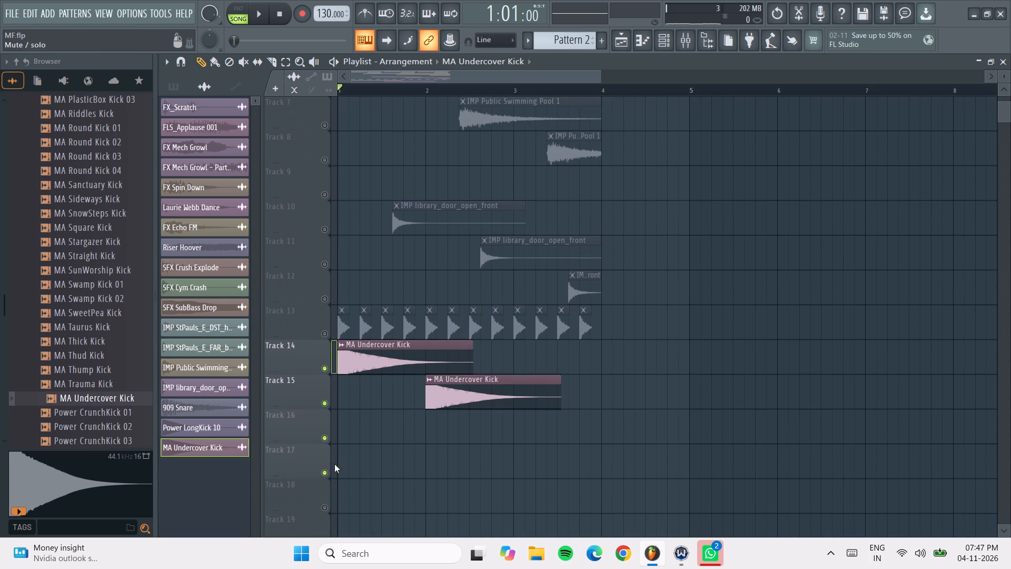
left_click(509, 422)
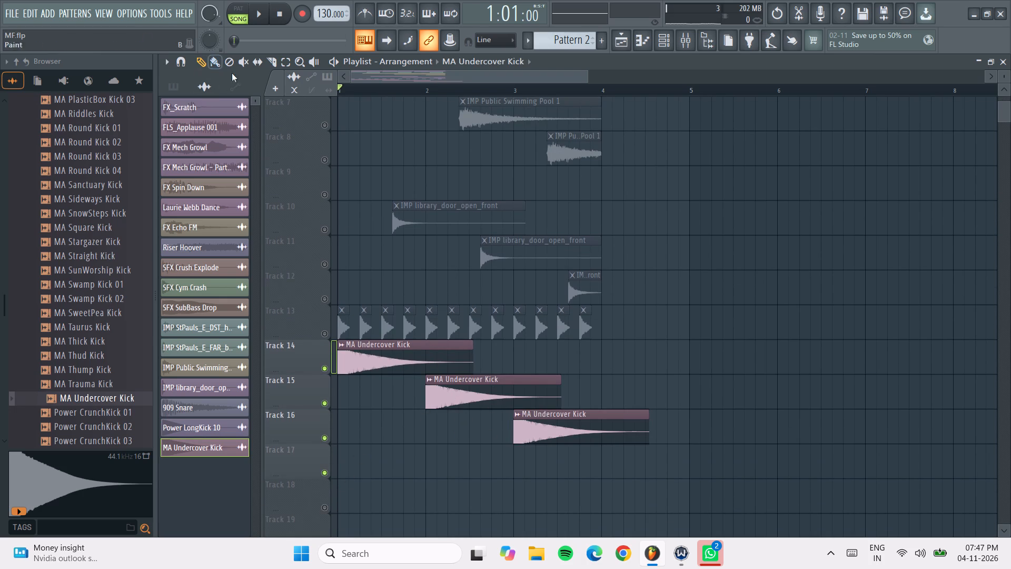
Slice the Track 16 MA Undercover Kick clip at bar 4 and delete the part beyond it.
key("space")
left_click(275, 66)
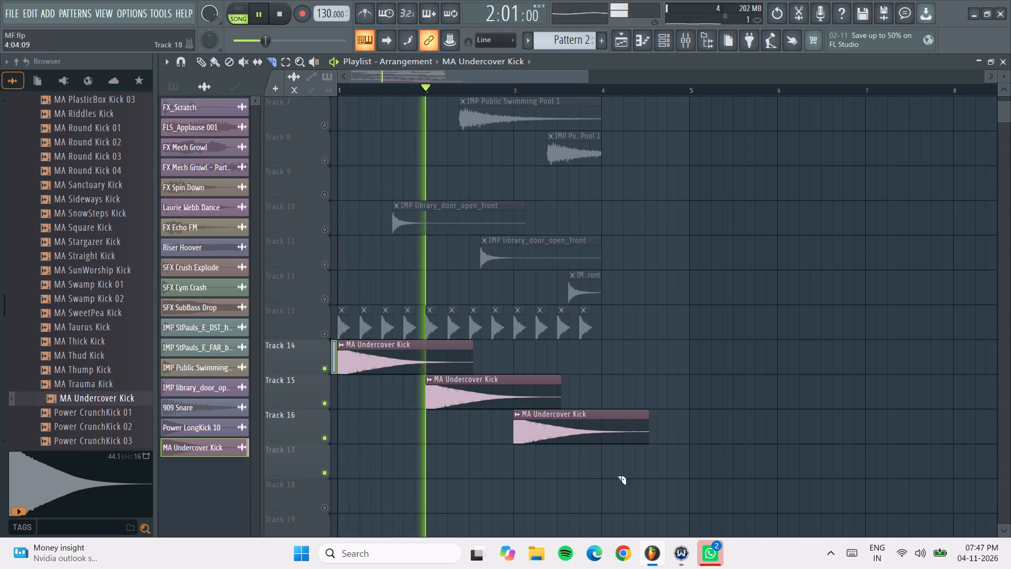
left_click(602, 413)
left_click_drag(602, 413, 602, 442)
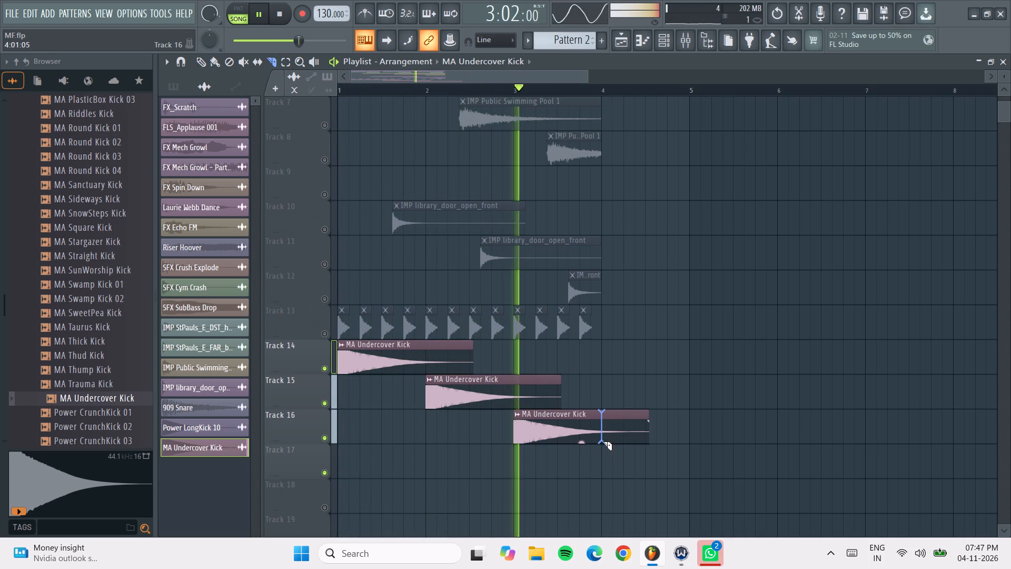
left_click_drag(602, 442, 602, 469)
left_click(203, 63)
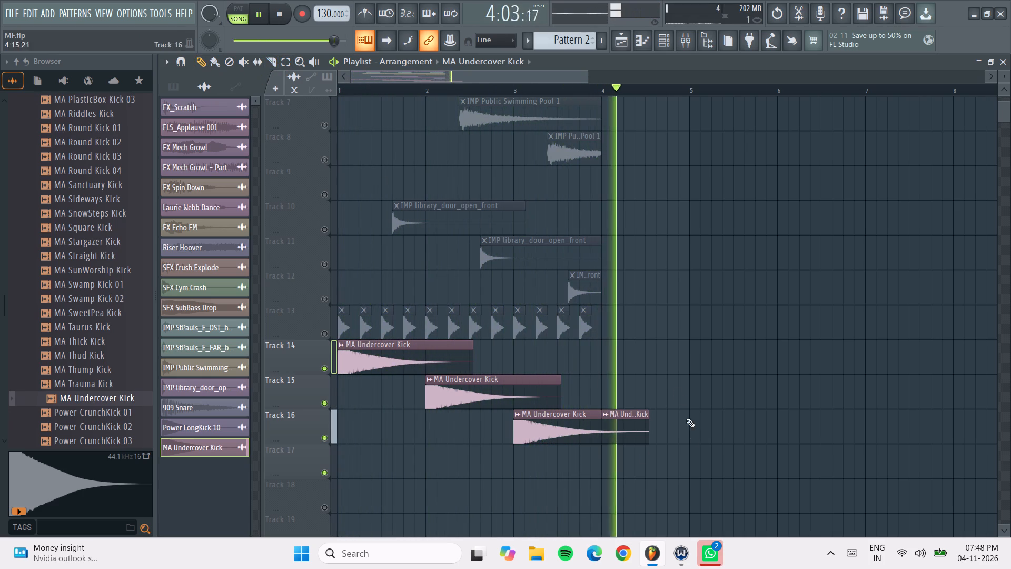
key("space")
right_click(626, 433)
key("space")
right_click(626, 433)
Search the sample browser for "pap" and place Pap Clap on Track 17 at the middle of bar 1.
scroll(196, 347, "up", 3)
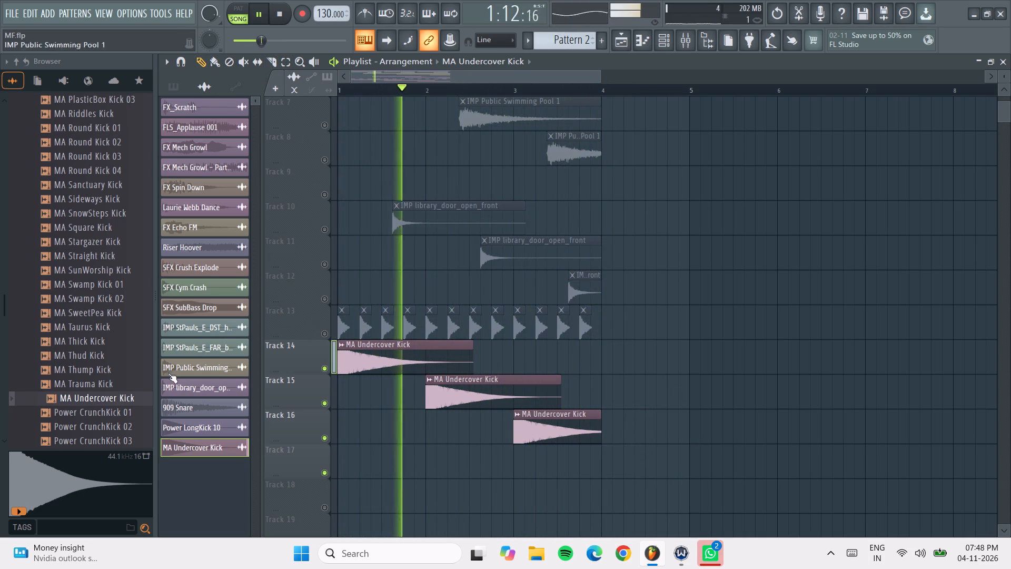
left_click(91, 522)
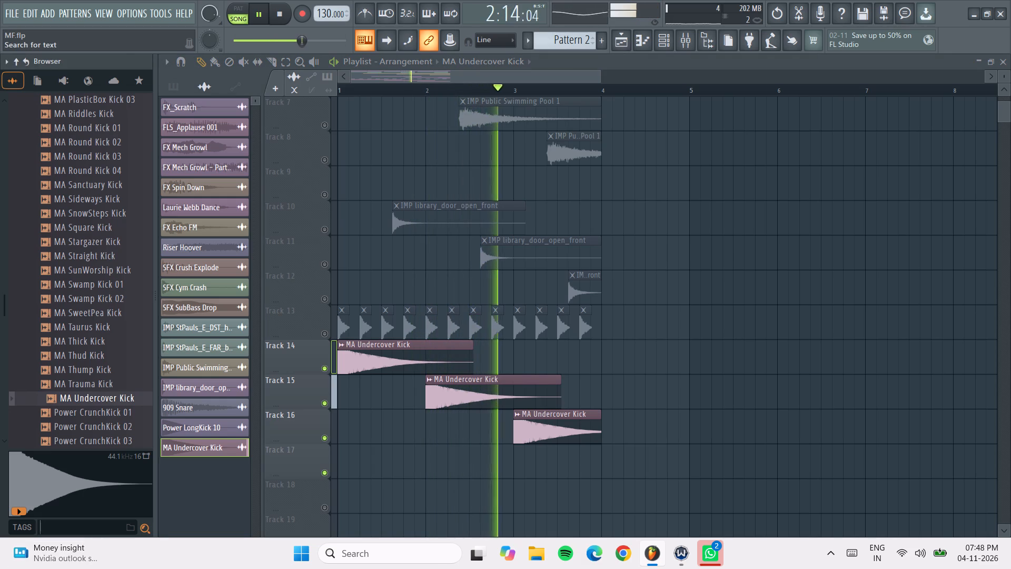
key("p")
type("ap")
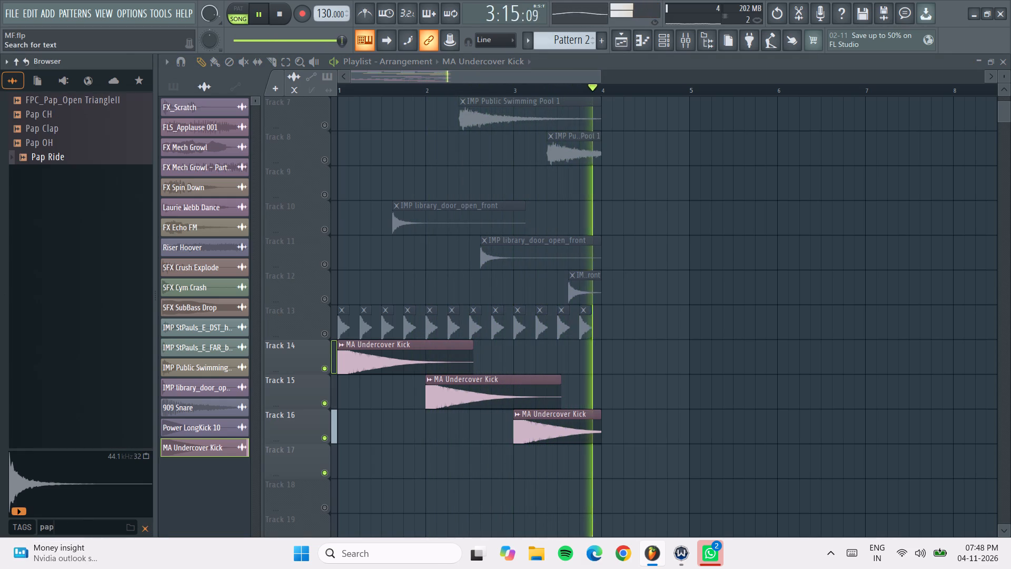
key("space")
left_click(107, 119)
left_click(106, 133)
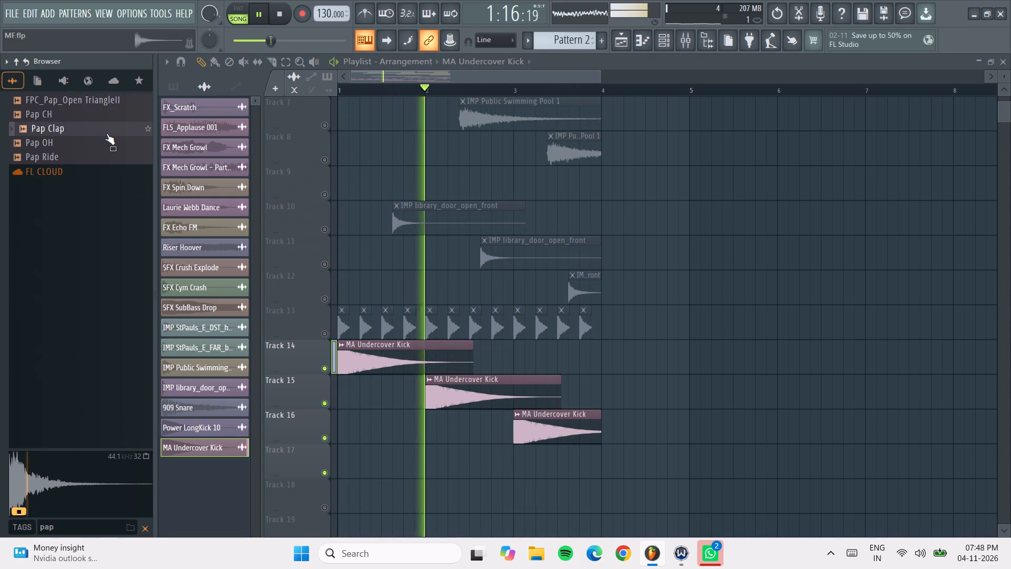
left_click_drag(106, 133, 332, 444)
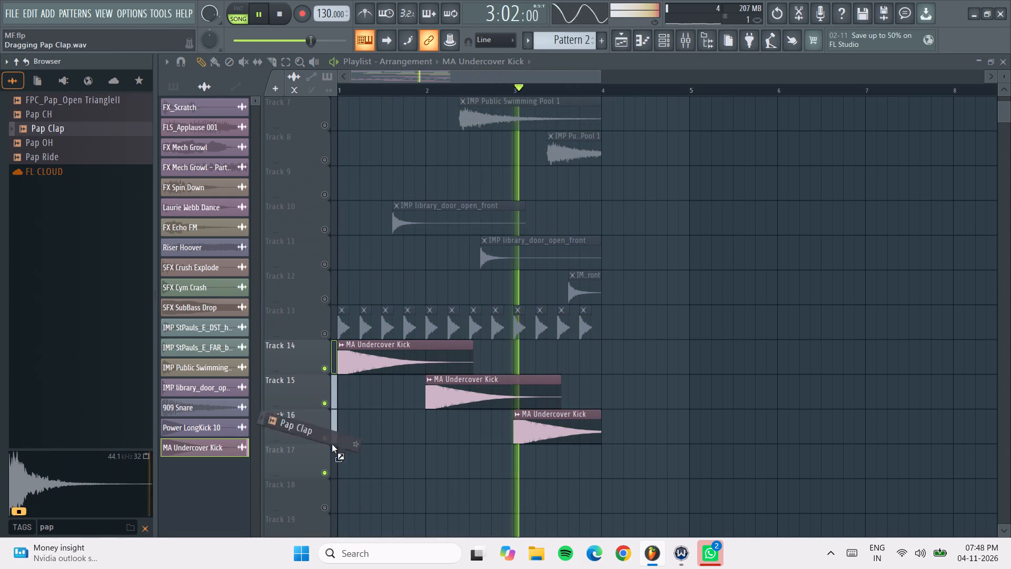
left_click_drag(332, 444, 381, 467)
Repeat the Pap Clap clip on Track 17 at the middle of bars 2 and 3.
key("space")
key("space")
key("space")
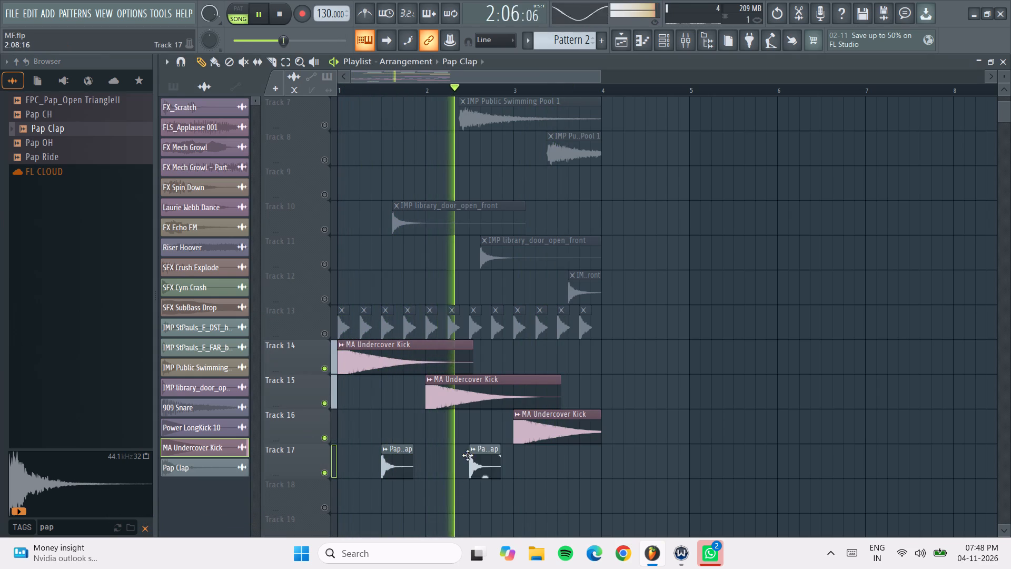
left_click(468, 455)
left_click(556, 460)
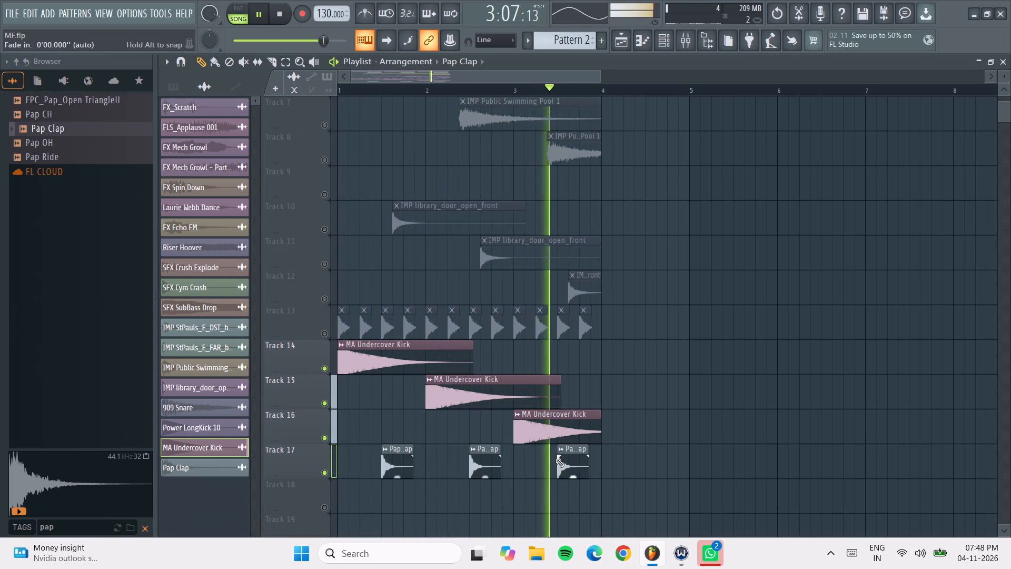
Route the Pap Clap channel to mixer Insert 1.
double_click(568, 463)
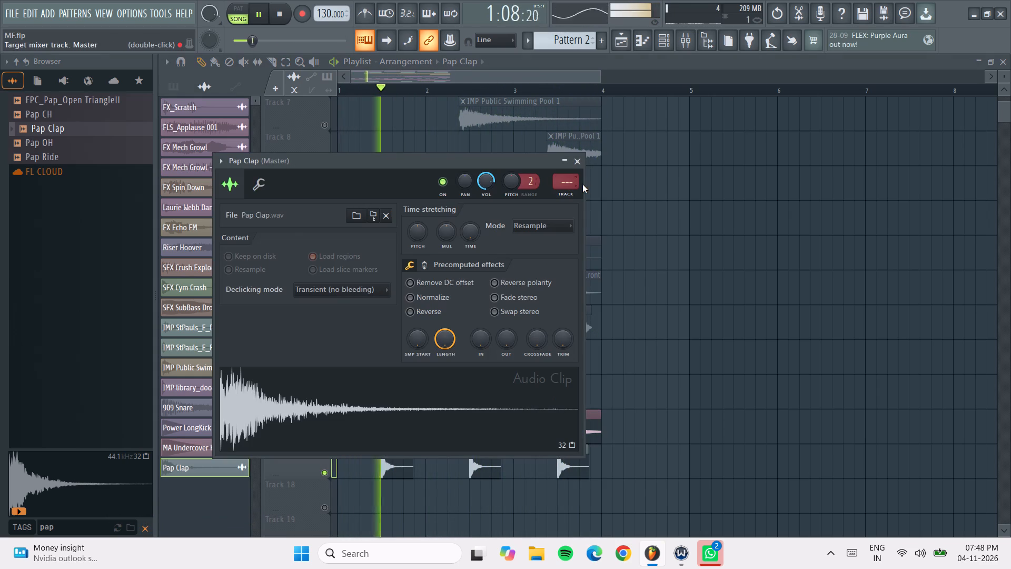
left_click_drag(565, 181, 564, 175)
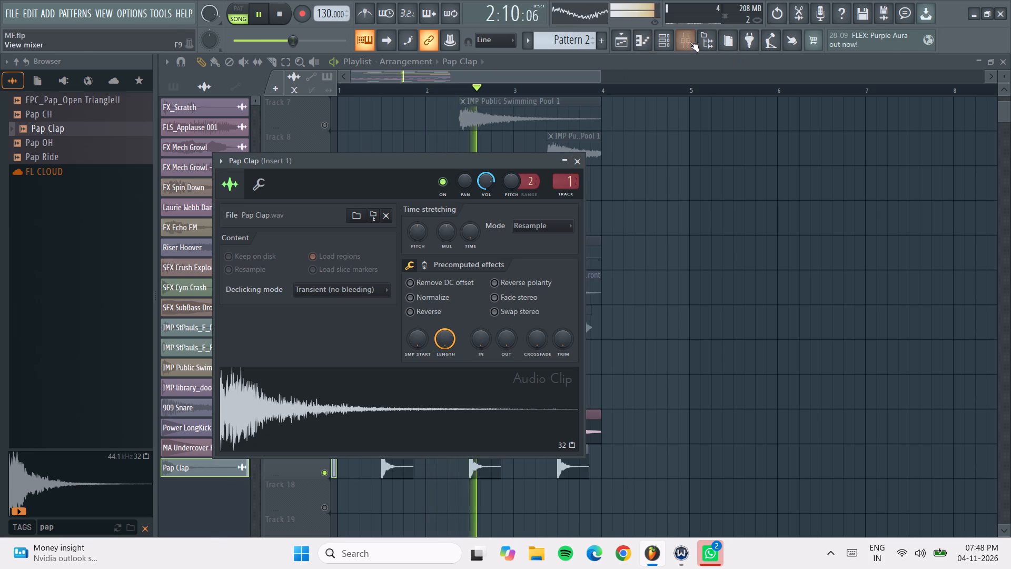
Load Fruity Reeverb 2 in the first effect slot of Insert 1 and raise its wet level.
left_click(689, 42)
left_click(890, 98)
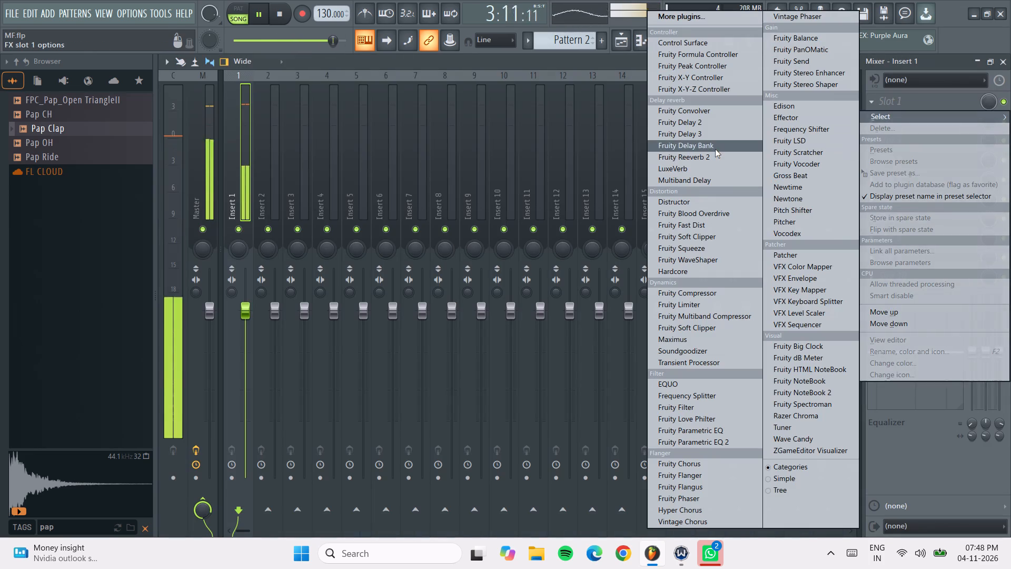
left_click(719, 155)
left_click_drag(566, 240, 573, 188)
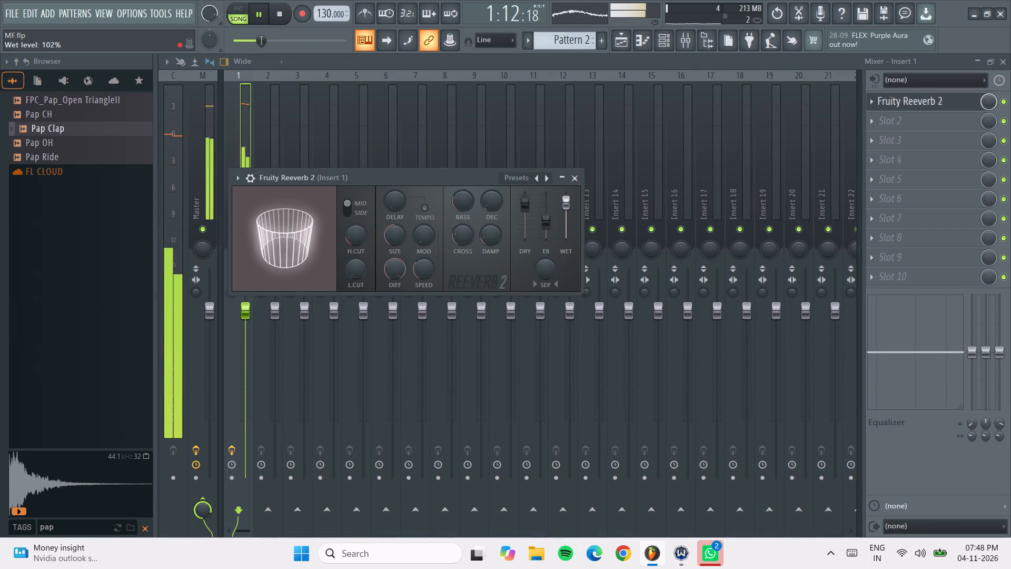
left_click_drag(573, 188, 581, 222)
left_click_drag(566, 214, 570, 209)
left_click(567, 211)
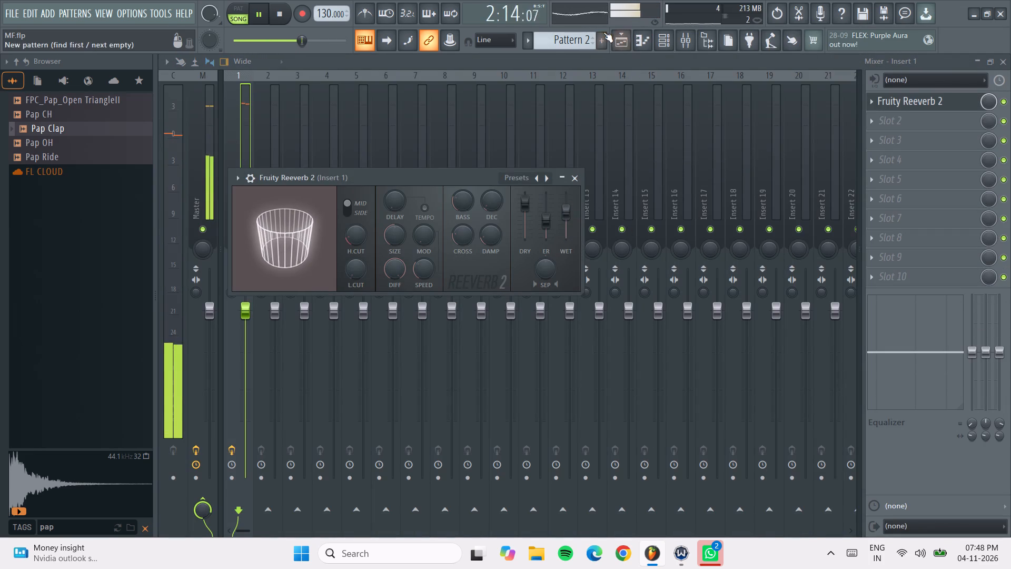
Enable Track 13 in the playlist so the 909 Snare pulse plays with the kicks and claps.
left_click(618, 32)
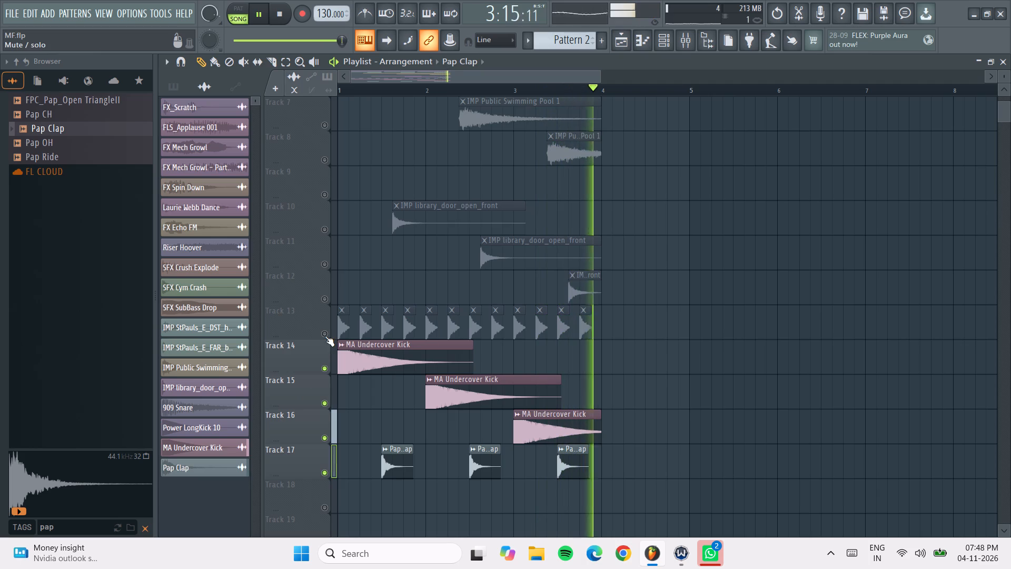
left_click(325, 336)
Route the 909 Snare channel to mixer Insert 4.
double_click(384, 334)
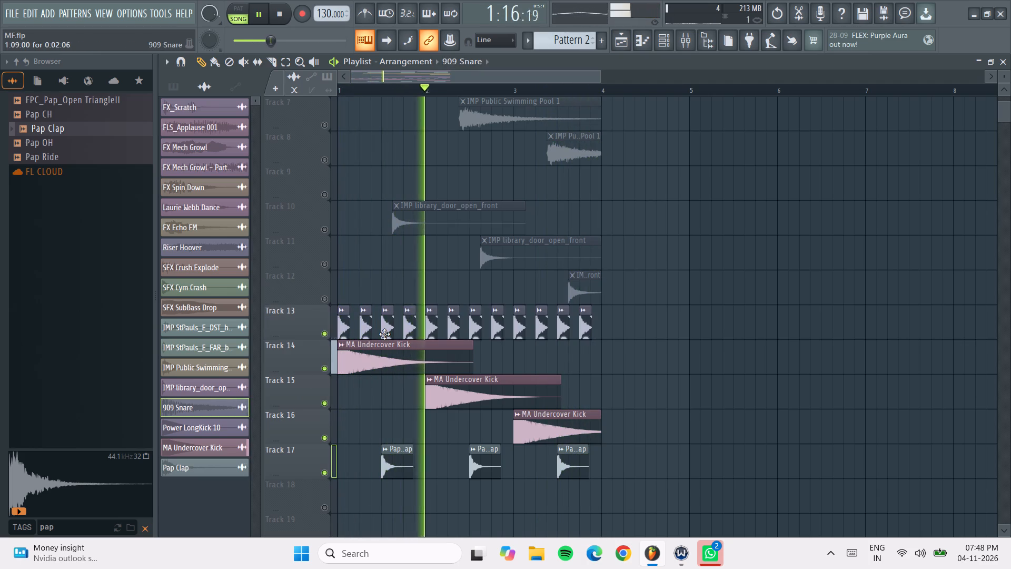
left_click_drag(431, 136, 428, 117)
left_click_drag(522, 131, 526, 116)
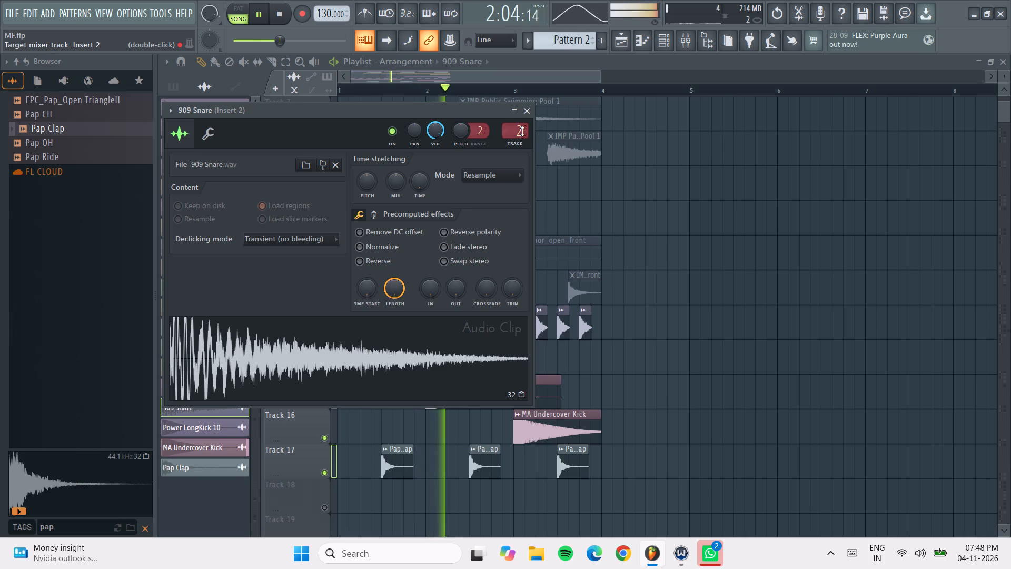
left_click(522, 131)
left_click_drag(522, 131, 523, 136)
left_click_drag(522, 131, 521, 130)
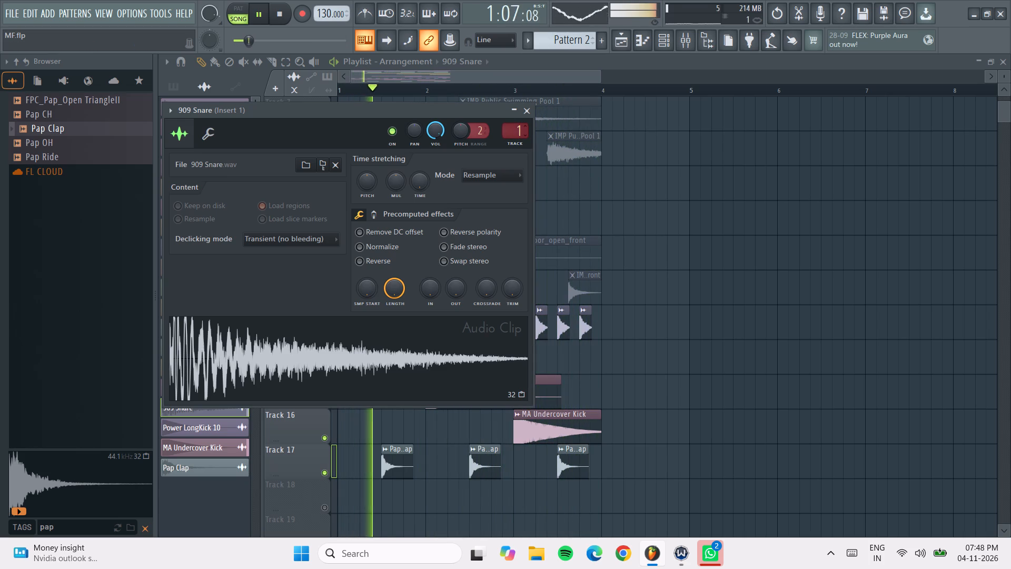
left_click_drag(521, 130, 517, 111)
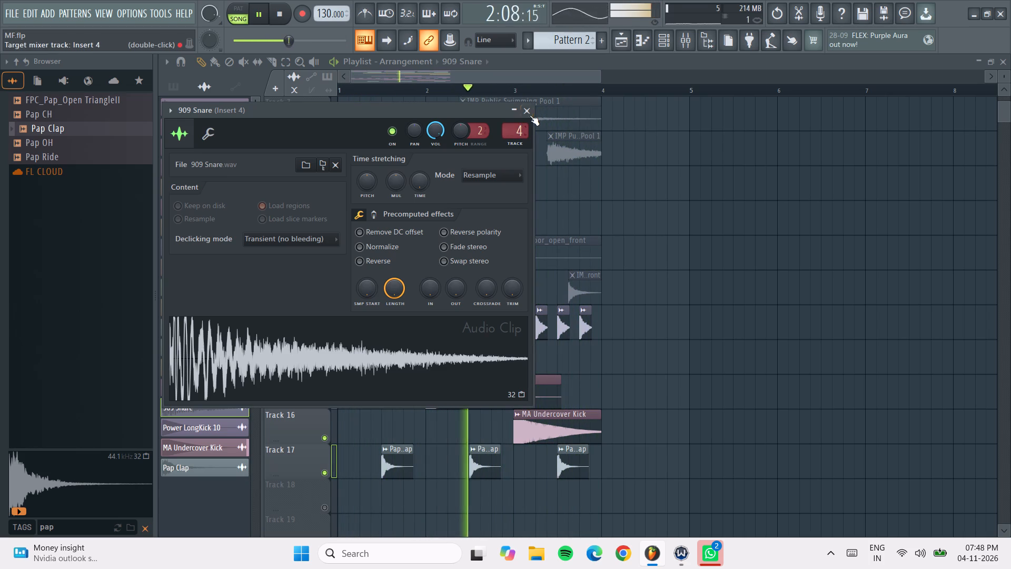
left_click(530, 114)
Audition the Pap OH, Pap CH and FPC Pap open triangle samples from the search results.
key("space")
key("space")
key("space")
left_click(75, 149)
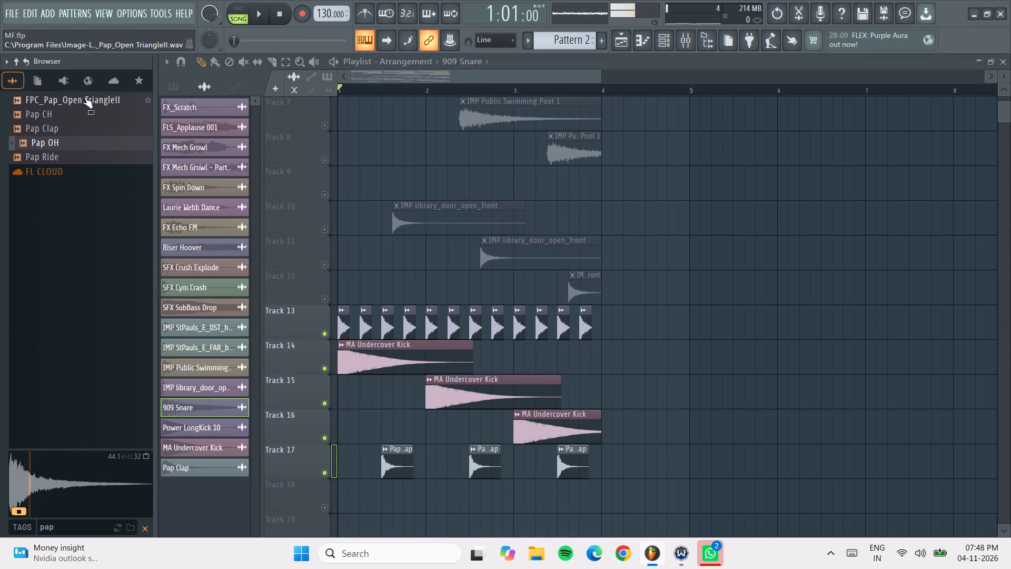
left_click(84, 97)
left_click(87, 107)
left_click(101, 93)
triple_click(95, 100)
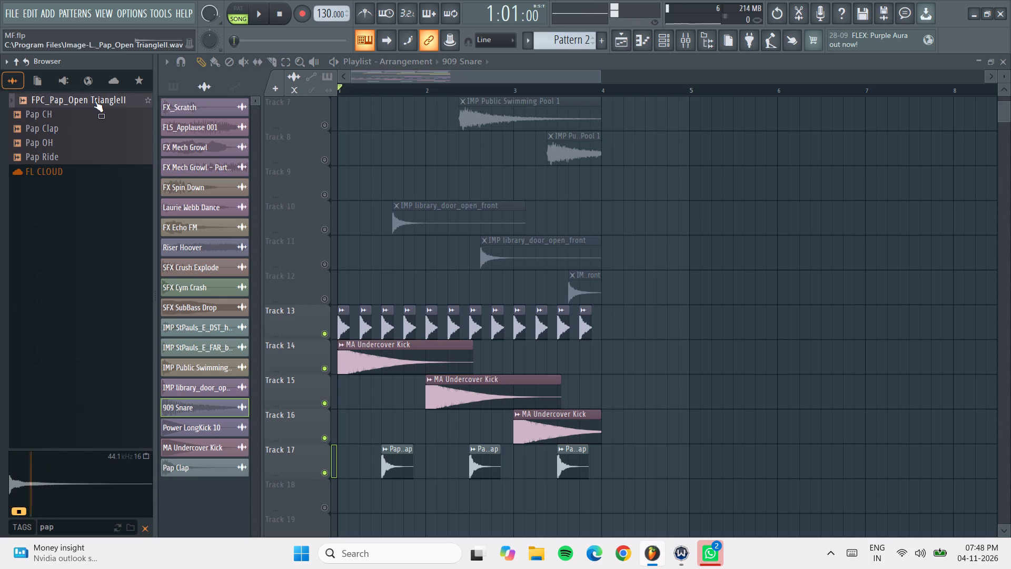
Clear the solo state so all playlist tracks are enabled, and play the full arrangement.
key("space")
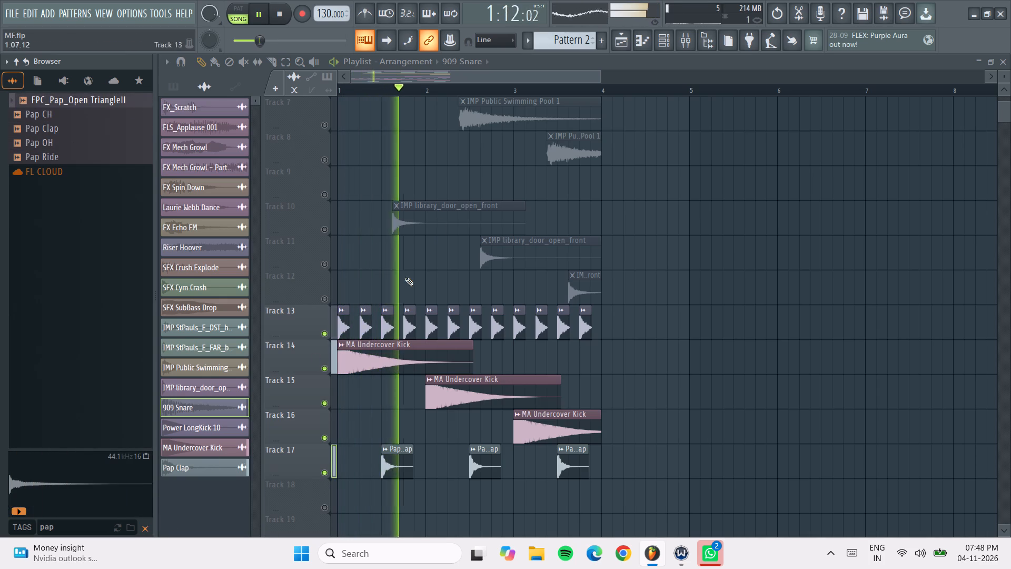
key("space")
left_click(325, 227)
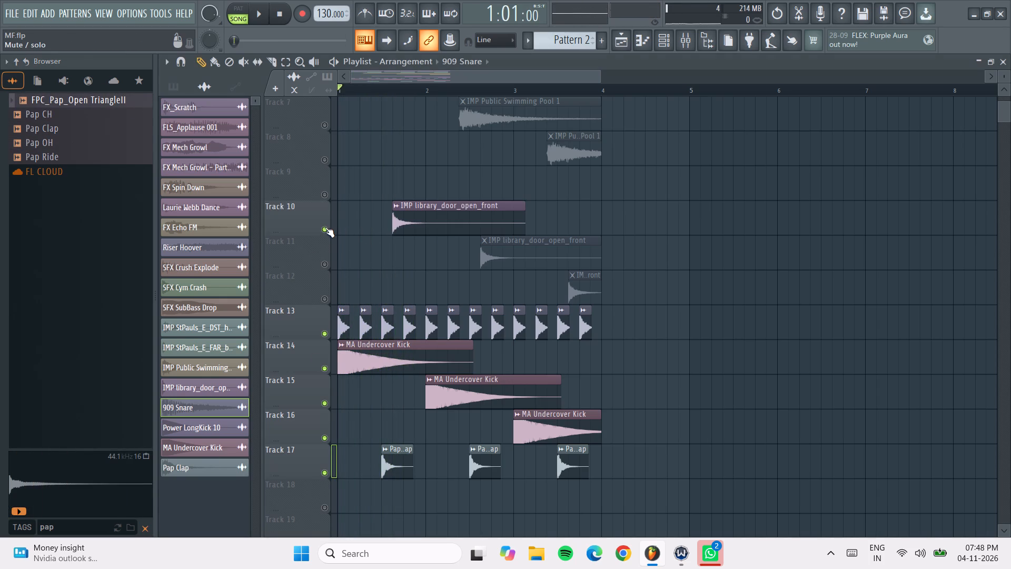
key("space")
right_click(325, 227)
right_click(325, 227)
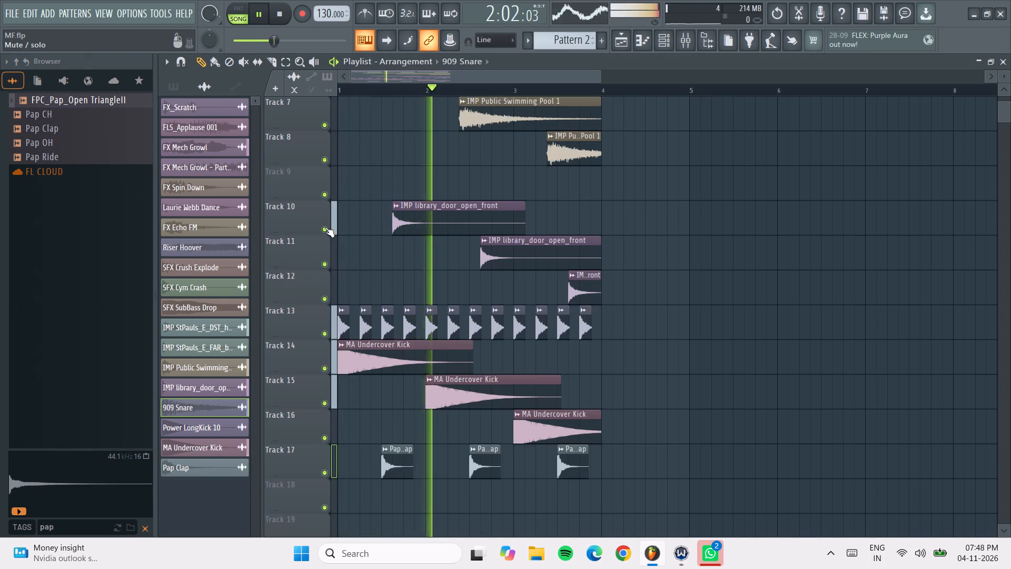
Solo Track 4 with the IMP StPauls hall rear clips and play it from the start.
scroll(617, 365, "up", 7)
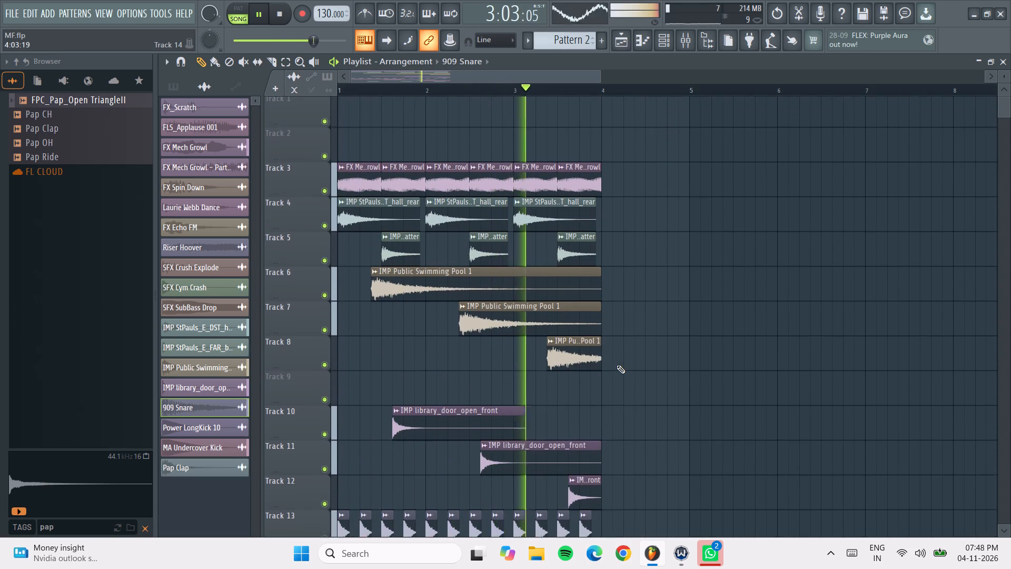
scroll(617, 365, "up", 1)
scroll(617, 365, "down", 3)
scroll(617, 365, "up", 2)
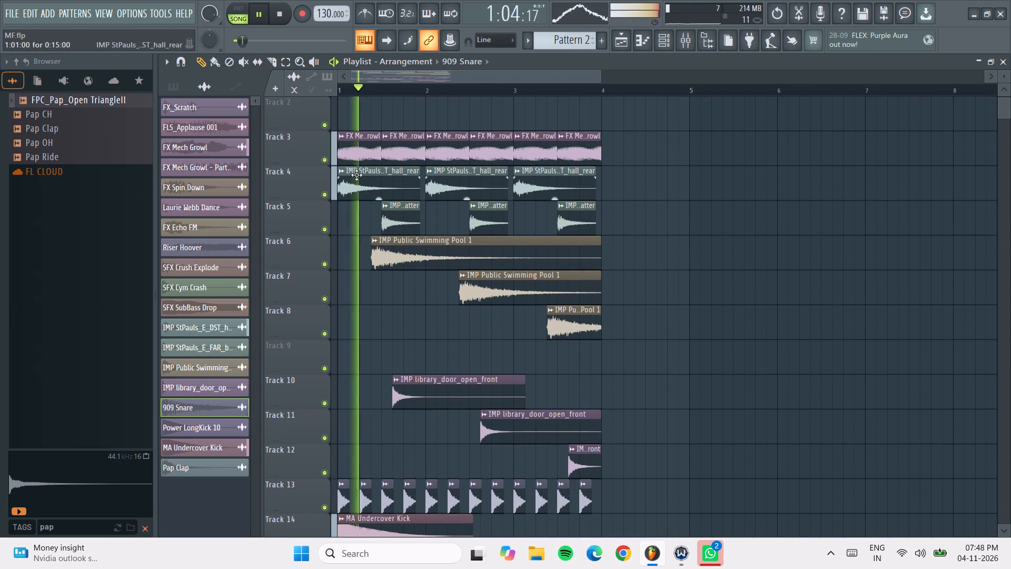
key("space")
right_click(322, 193)
key("space")
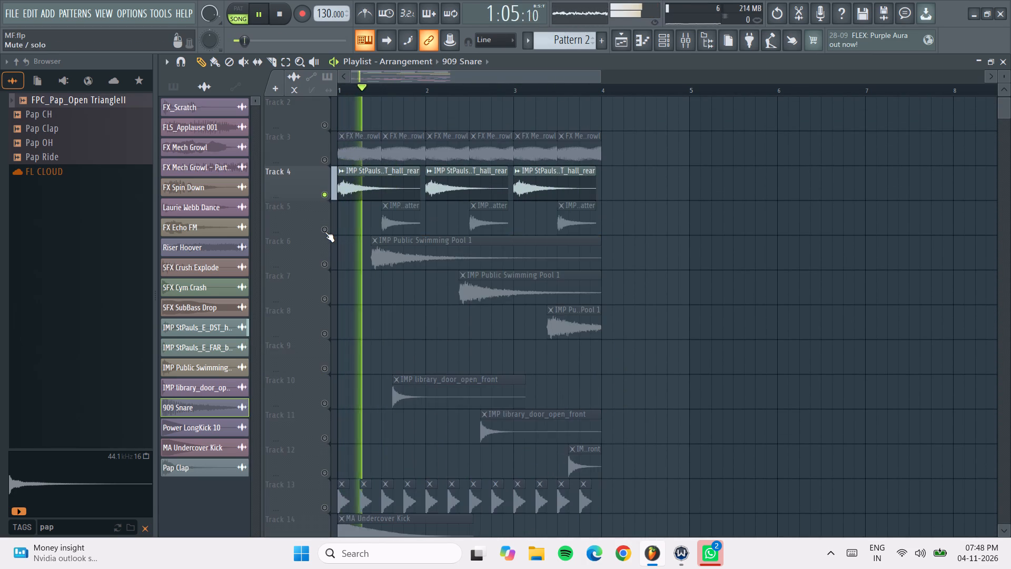
Enable Tracks 5, 6, 7 and 8 one after another alongside Track 4 while playing, to hear the impulse layers build up.
left_click(325, 232)
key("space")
left_click(323, 263)
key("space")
left_click(321, 267)
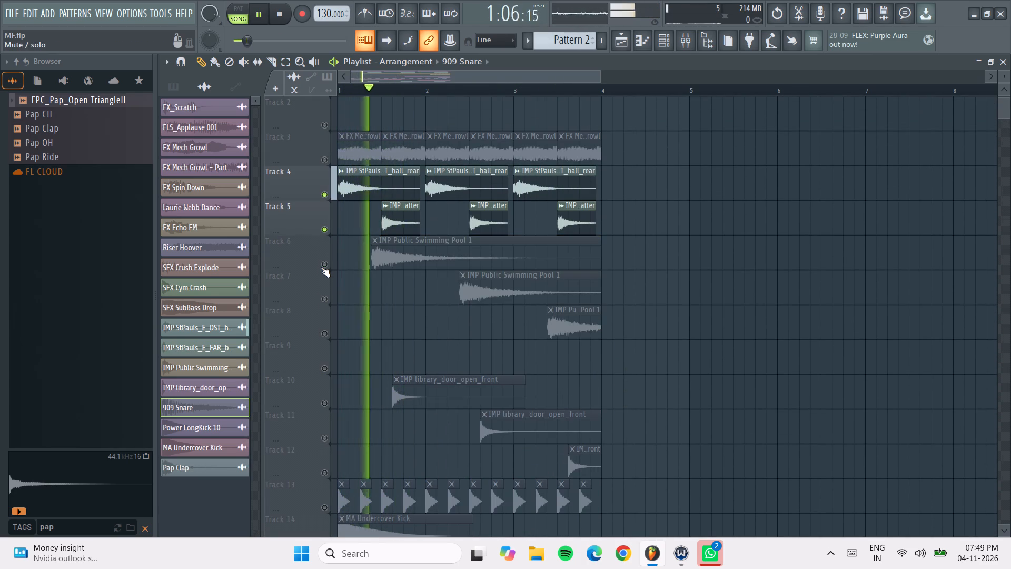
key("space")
left_click(330, 267)
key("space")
left_click(323, 268)
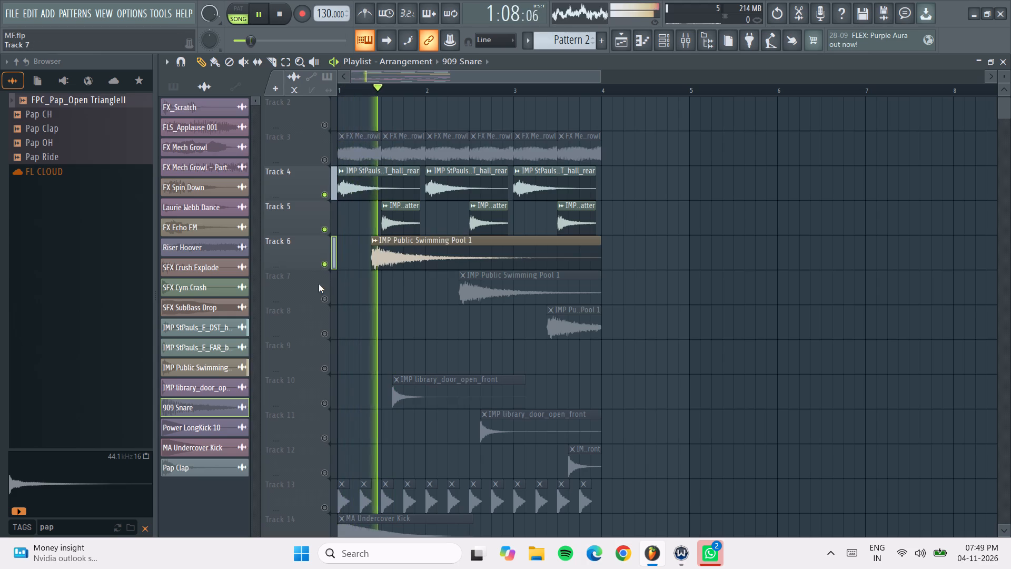
left_click(323, 297)
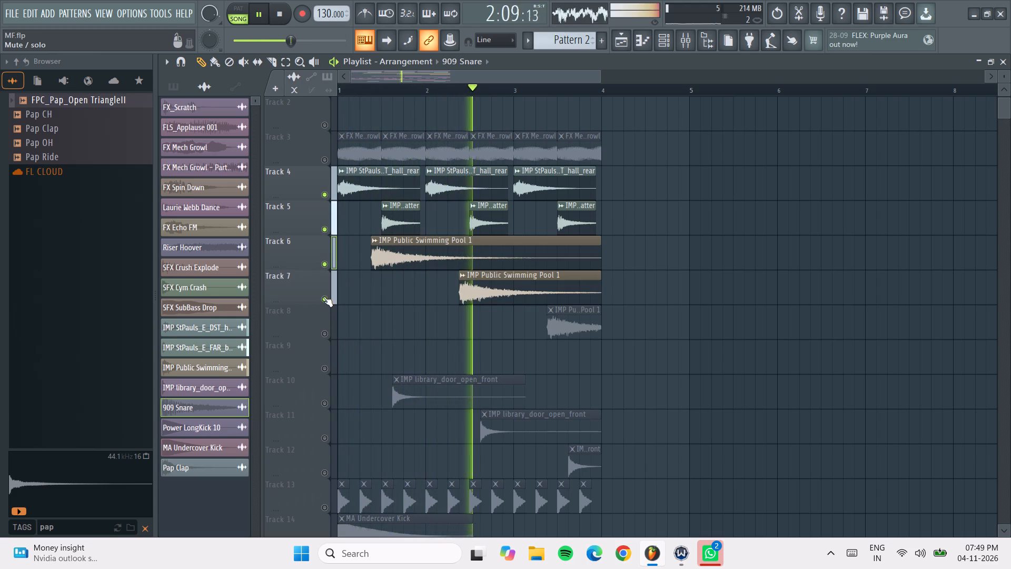
left_click(328, 332)
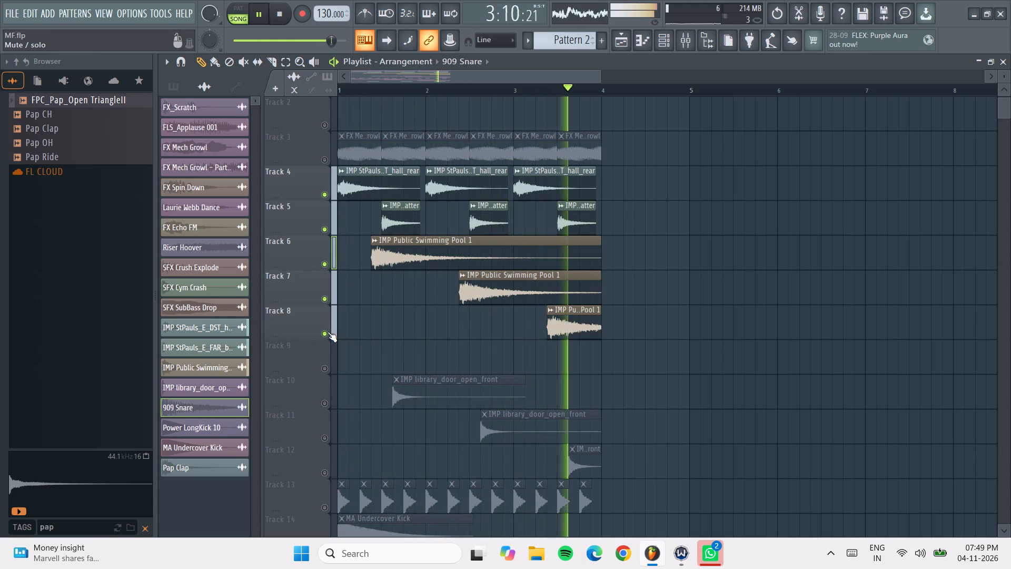
Enable Tracks 10 and 11 with the library door clips and play the combined layers from the start.
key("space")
left_click(322, 399)
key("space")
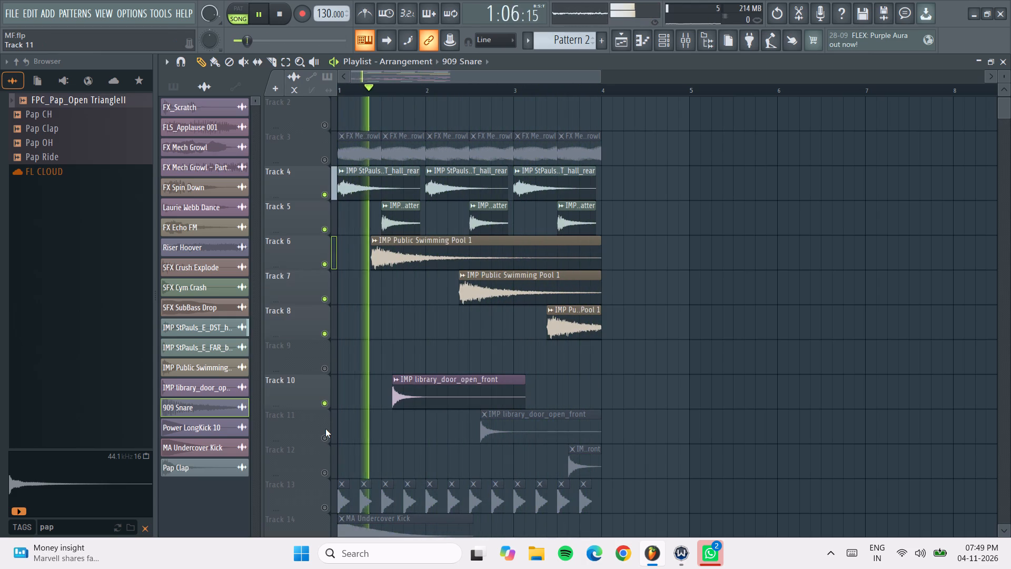
left_click(325, 432)
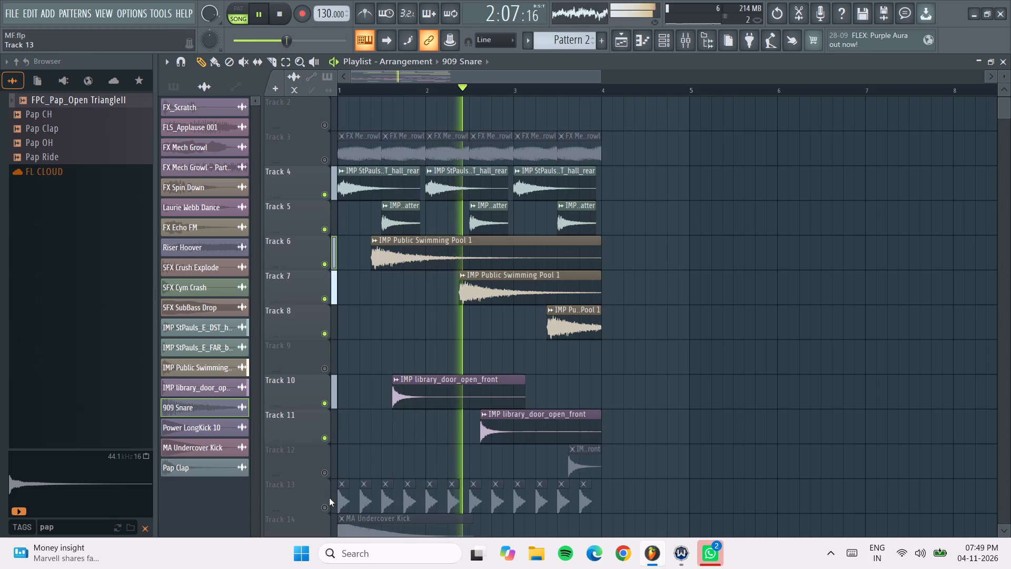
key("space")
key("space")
Place another IMP library_door_open_front clip on Track 9 just after the start of bar 2, enable that track and play it.
left_click(429, 385)
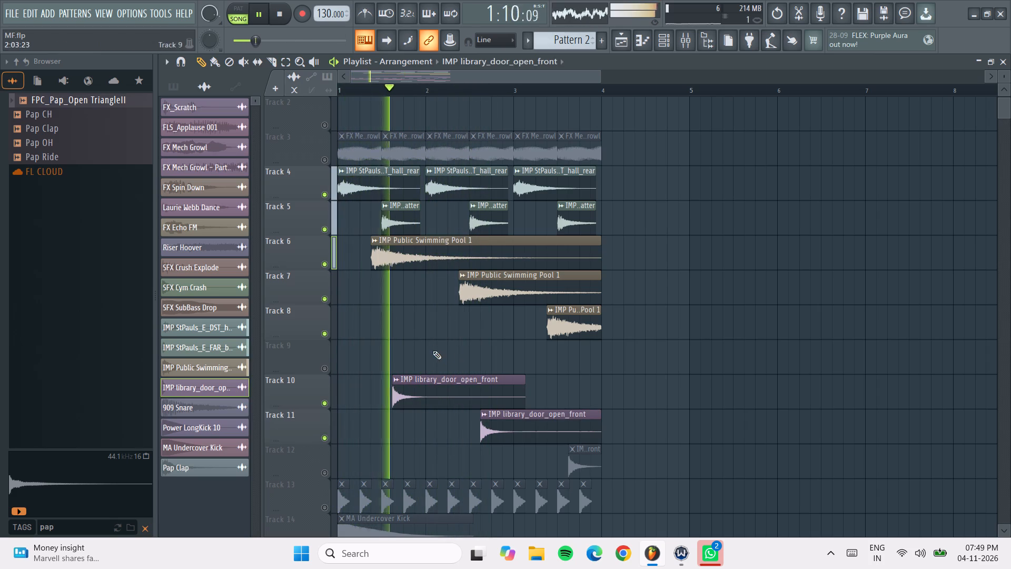
left_click(432, 351)
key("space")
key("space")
left_click(322, 368)
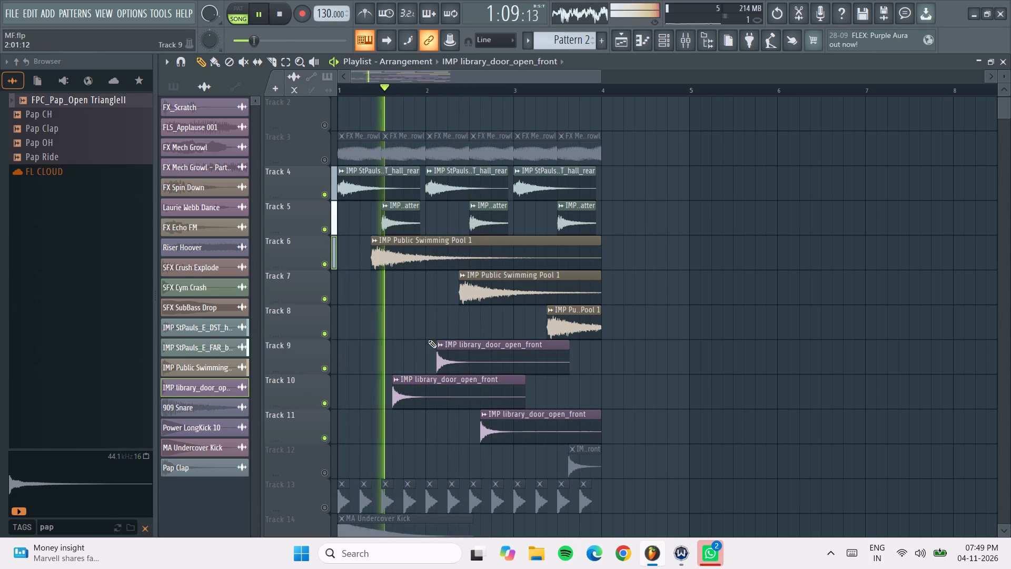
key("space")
Move the Track 9 library door clip earlier to start at 1:15:00, trying a slightly later position too, and check its timing in playback.
left_click_drag(450, 347, 430, 354)
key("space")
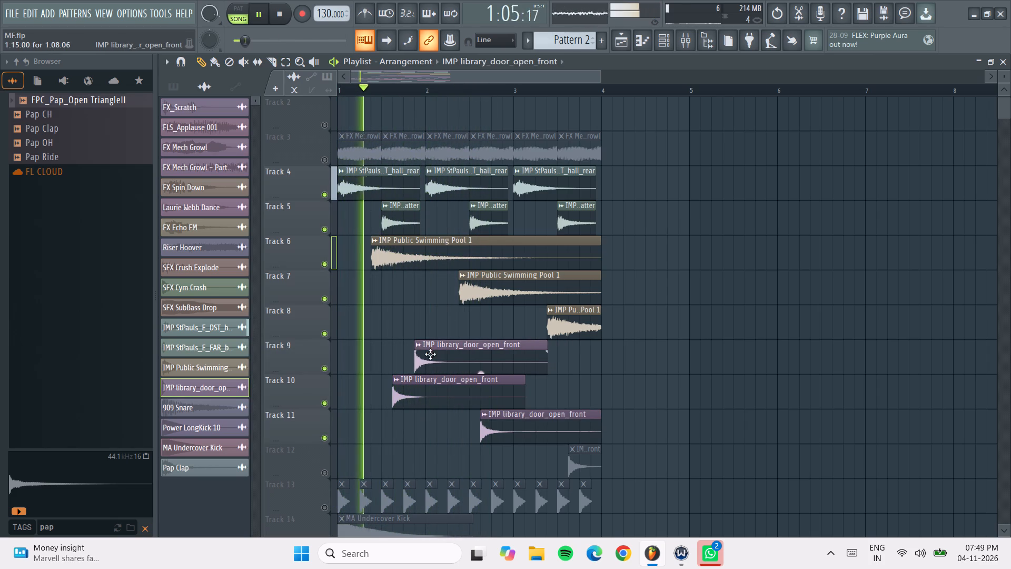
left_click_drag(430, 354, 442, 352)
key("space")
left_click_drag(442, 352, 431, 358)
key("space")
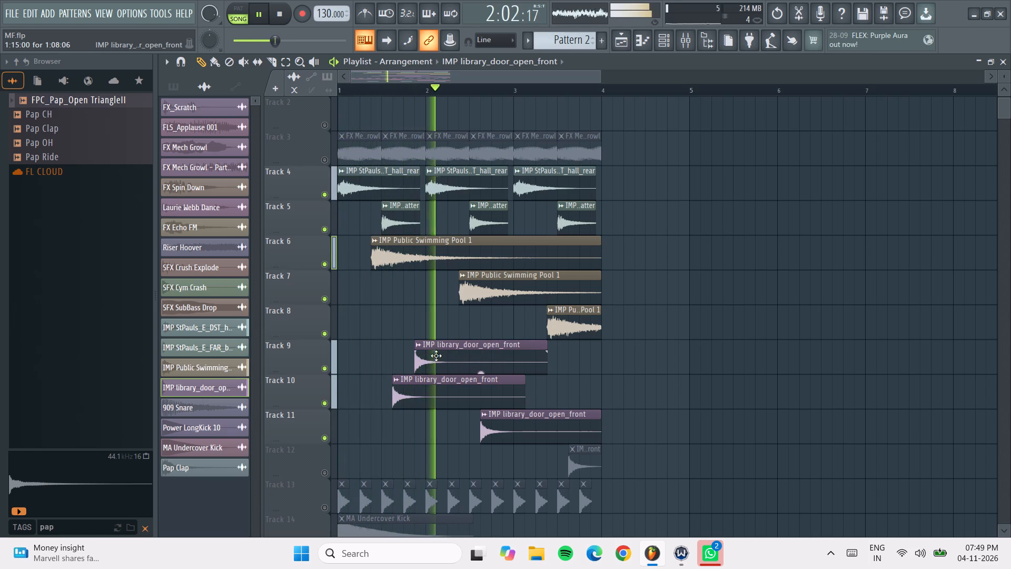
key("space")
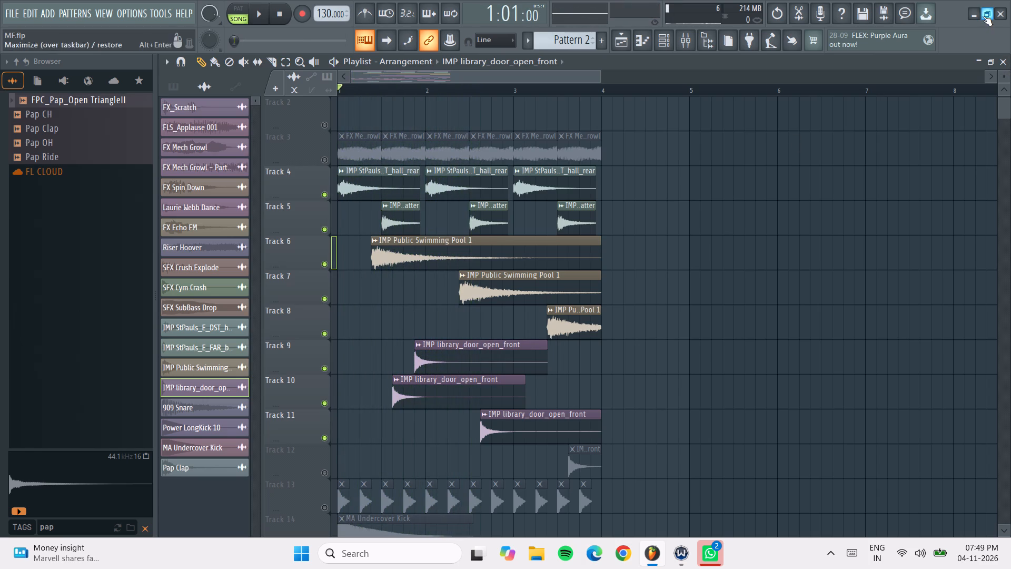